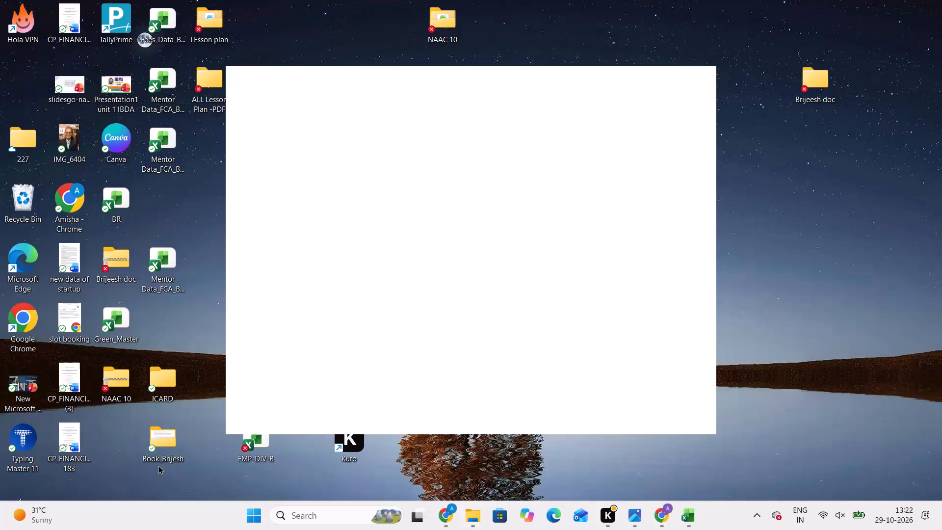
Open the Mentor Data_FCA_BCA-I 2025 workbook, examine the student records on the Fess-Format sheet, and close it.
double_click(163, 257)
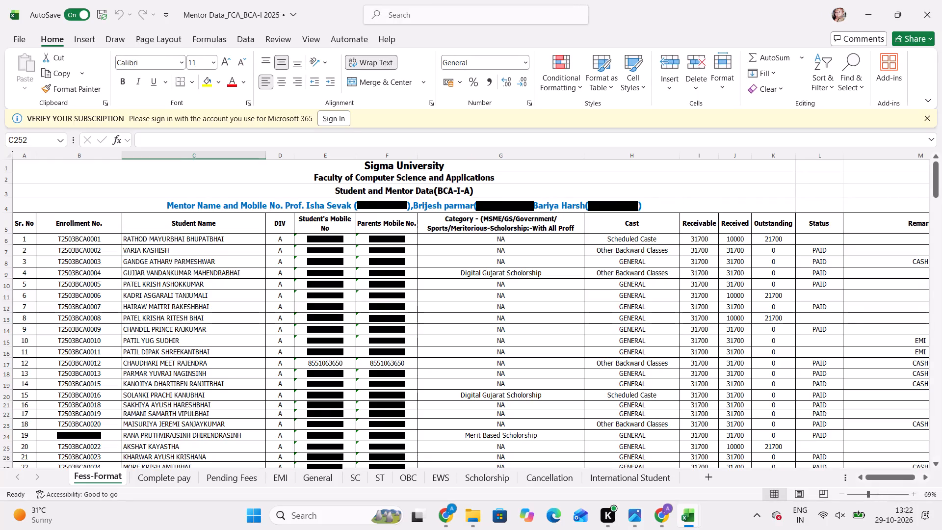
scroll(183, 331, down, 8)
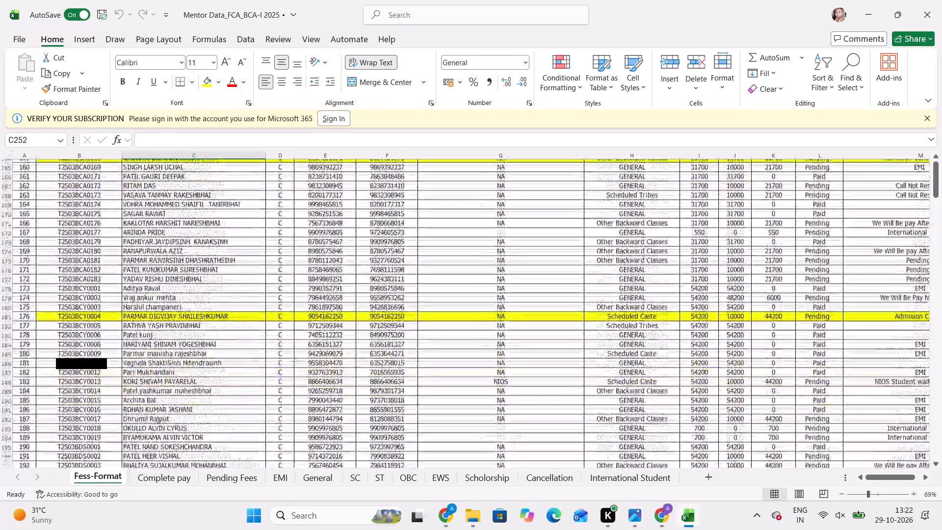
scroll(183, 331, up, 10)
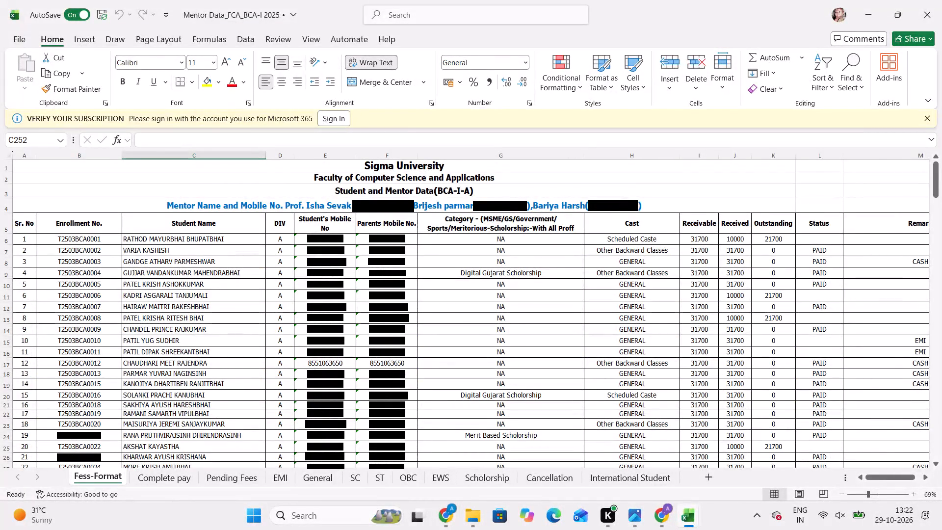
scroll(402, 311, down, 3)
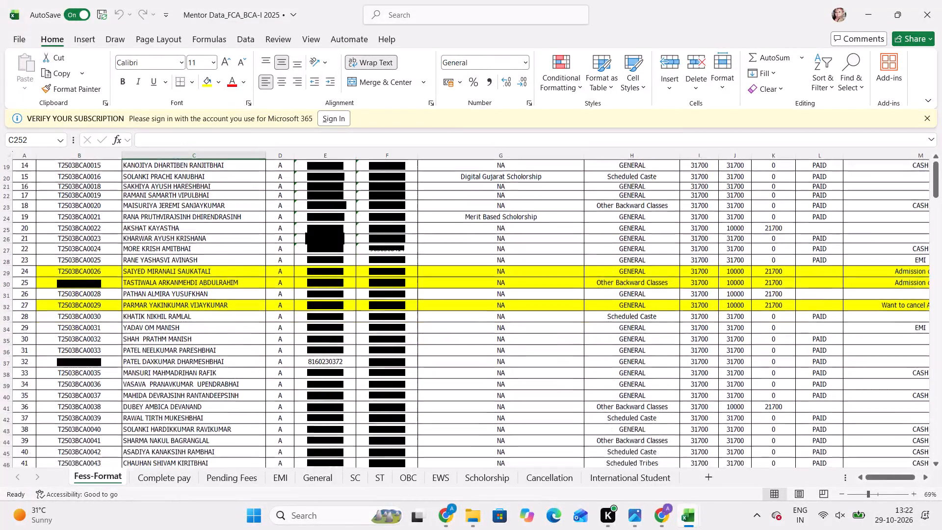
scroll(402, 311, down, 1)
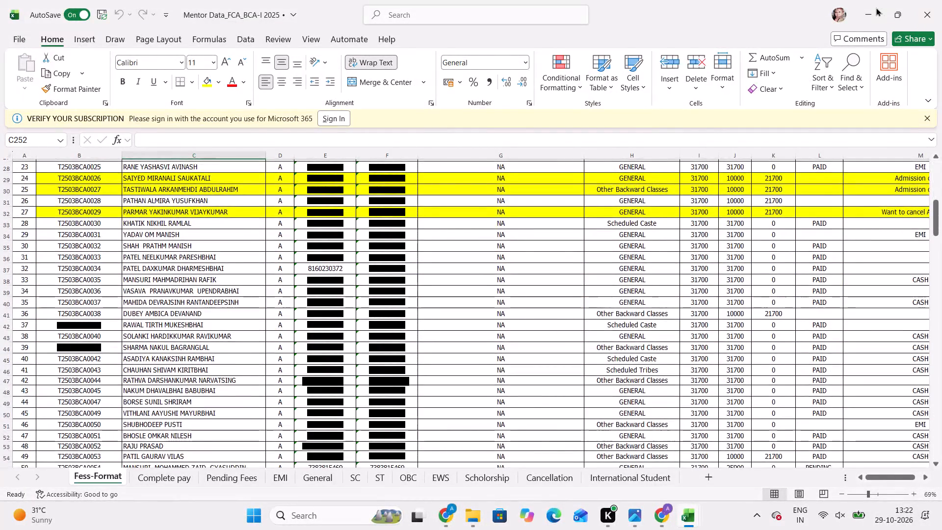
click(937, 3)
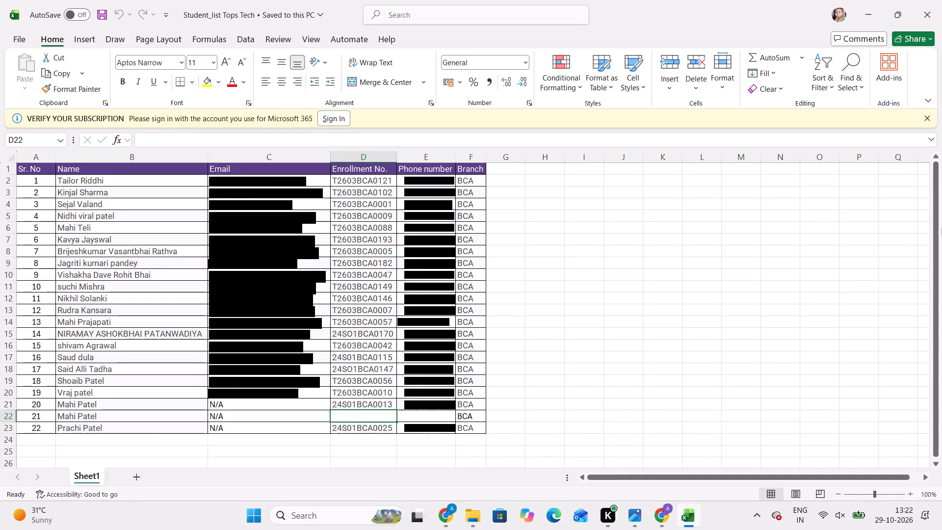
Open the FMP-DIV-B workbook from the desktop.
click(941, 529)
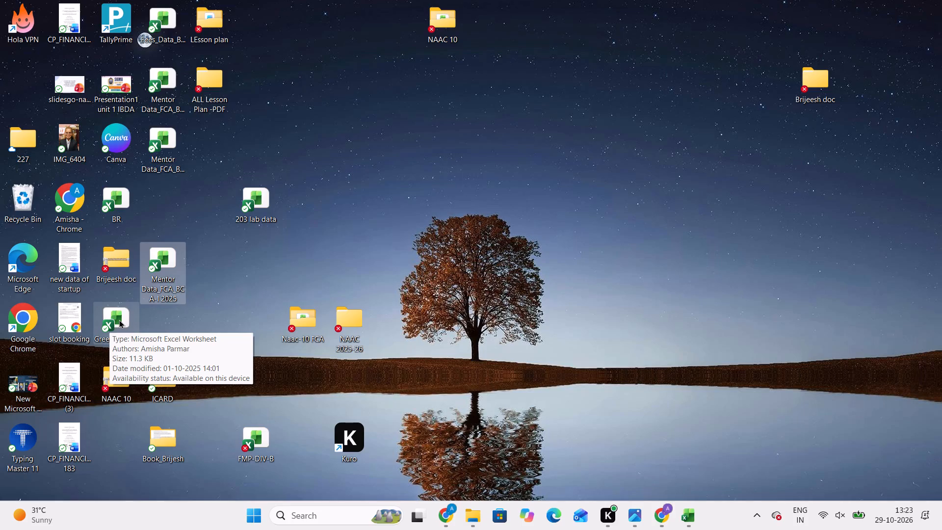
double_click(251, 448)
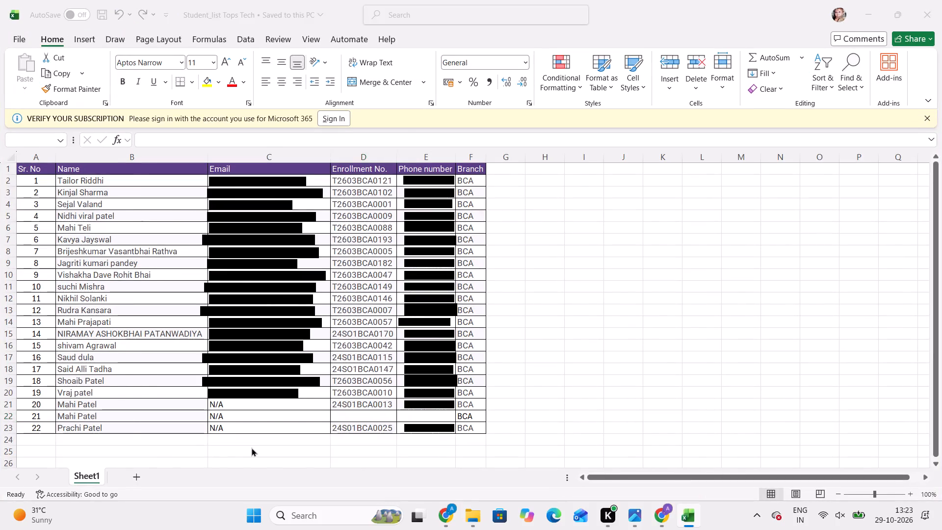
click(326, 315)
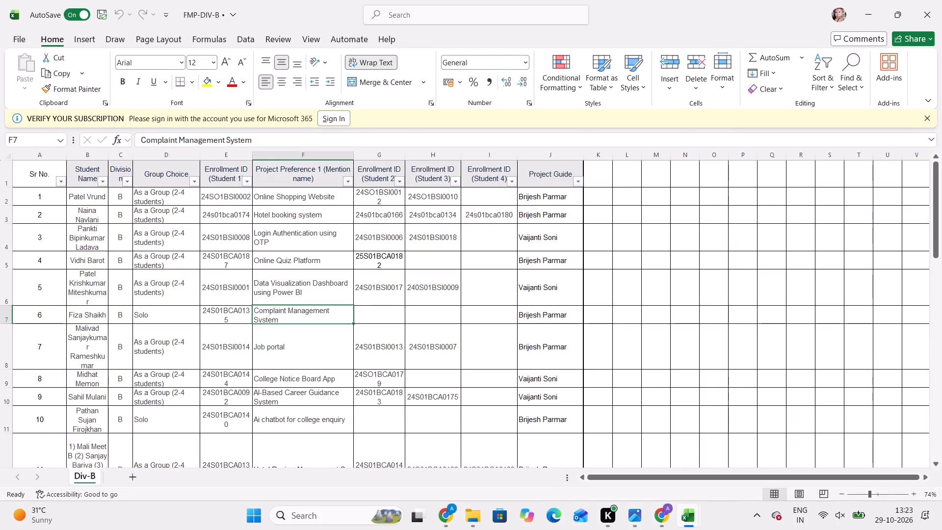
Widen the Student Name column on the Div-B sheet to fit its contents.
drag(81, 197, 103, 414)
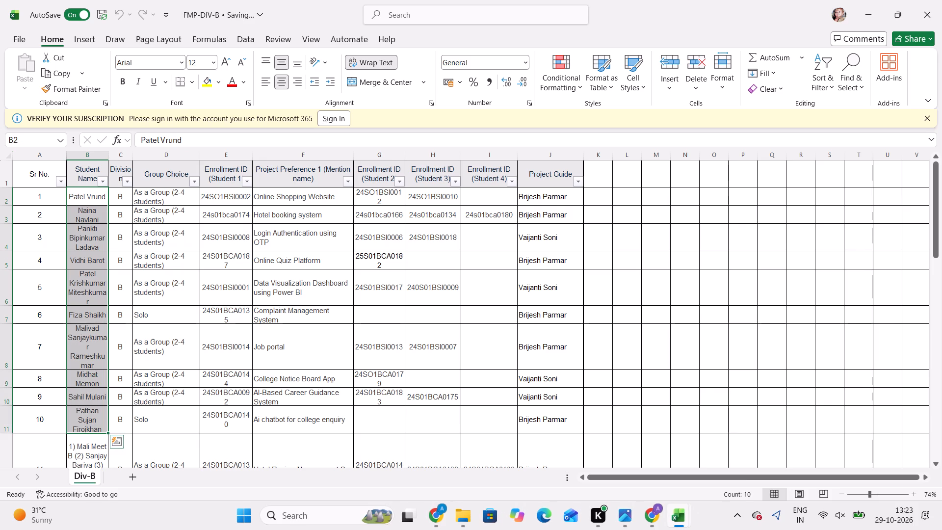
scroll(190, 411, down, 5)
scroll(190, 411, up, 1)
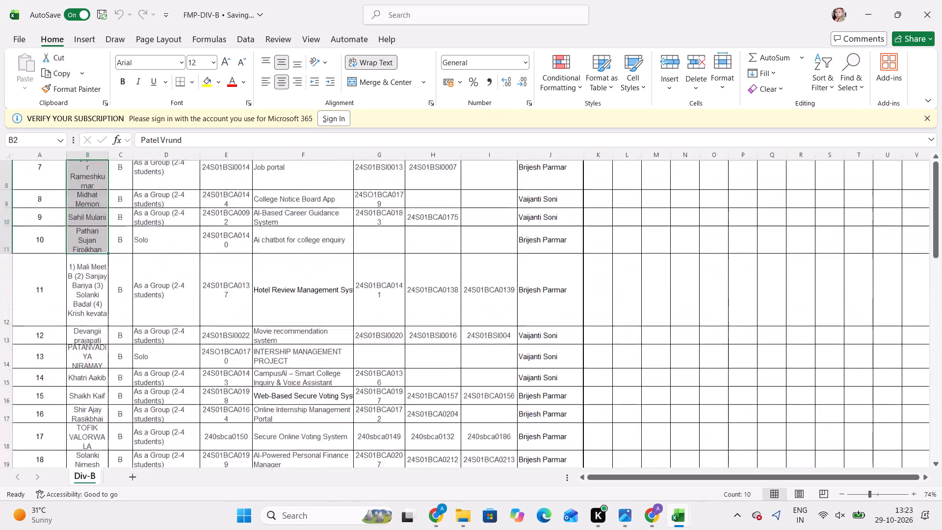
click(206, 303)
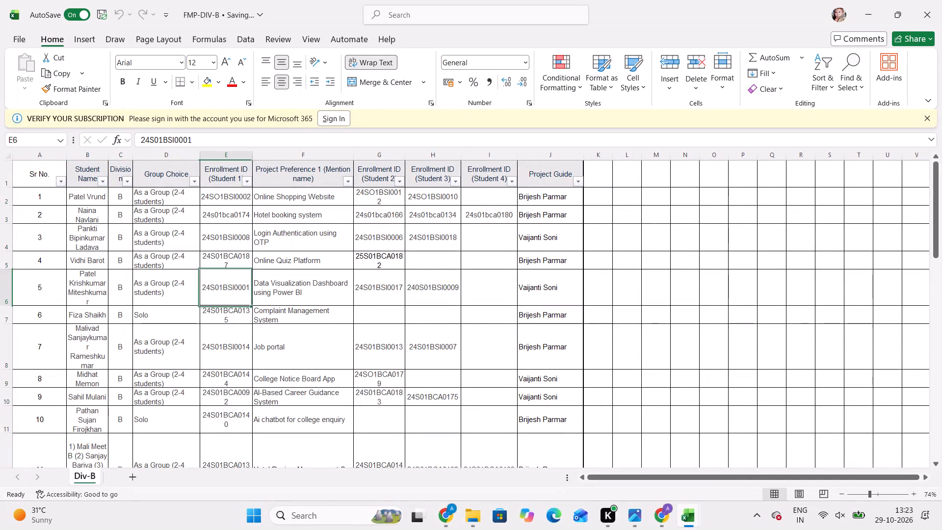
double_click(108, 154)
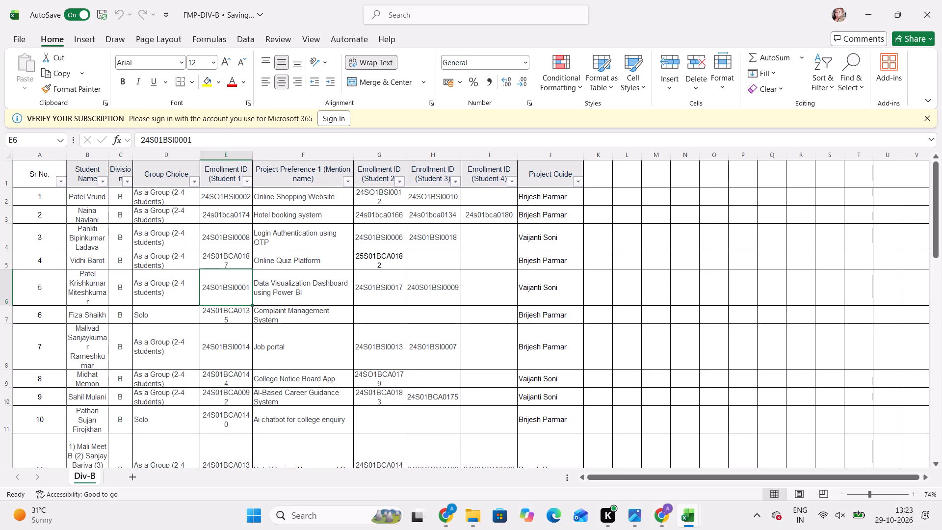
Look through the student names and enrollment IDs further down the Div-B project list.
scroll(114, 320, down, 1)
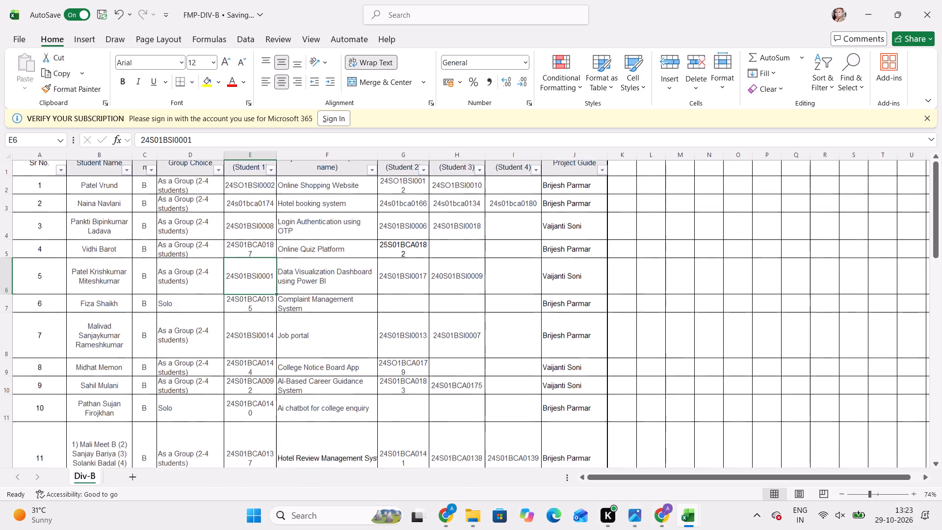
scroll(114, 320, down, 3)
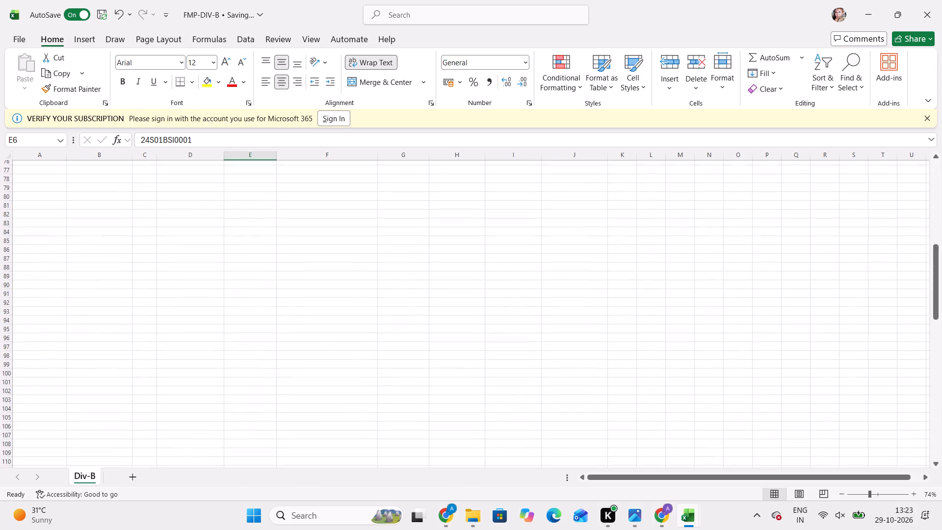
scroll(114, 320, up, 1)
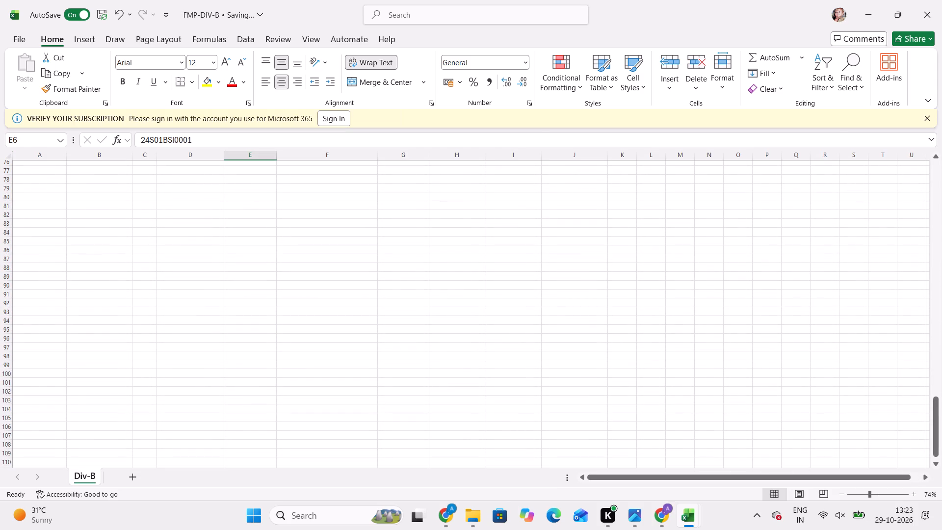
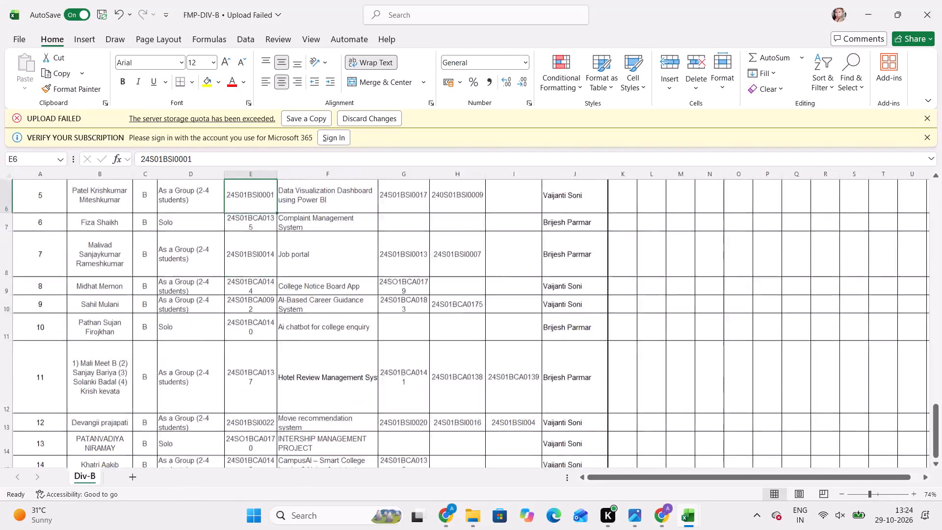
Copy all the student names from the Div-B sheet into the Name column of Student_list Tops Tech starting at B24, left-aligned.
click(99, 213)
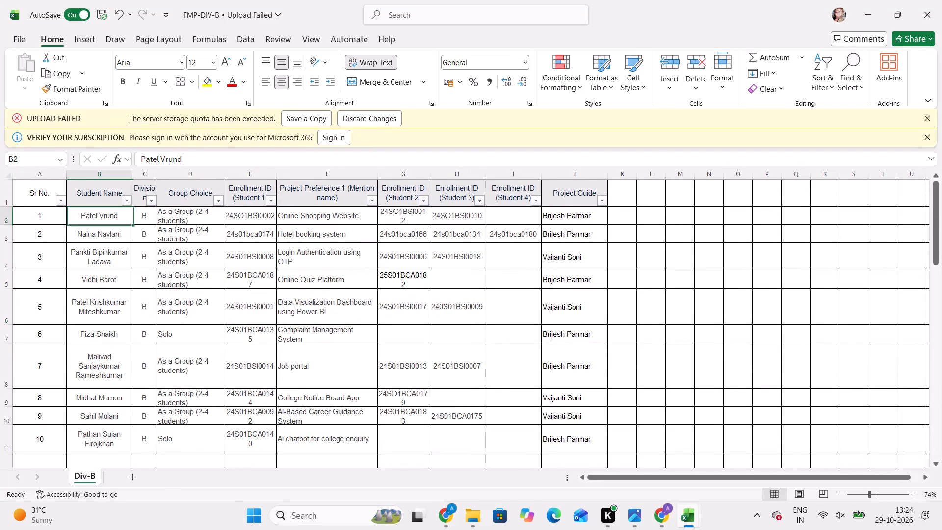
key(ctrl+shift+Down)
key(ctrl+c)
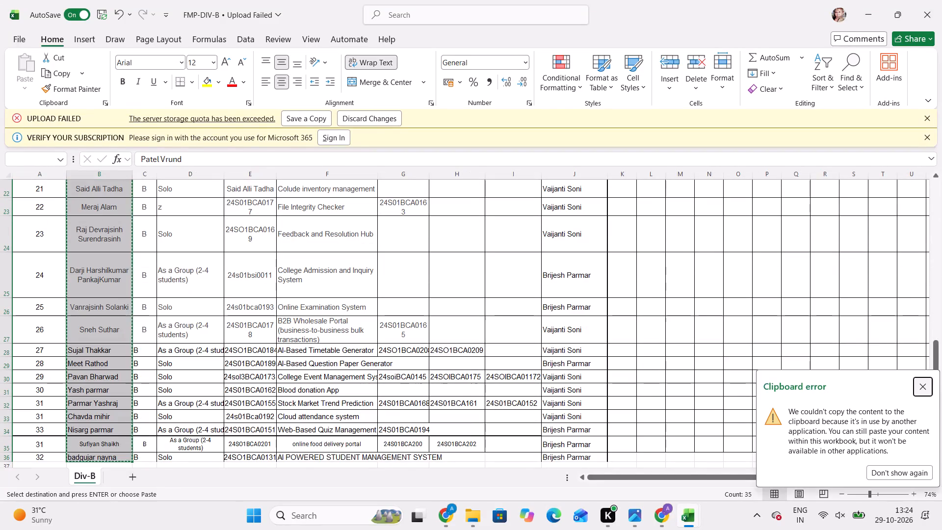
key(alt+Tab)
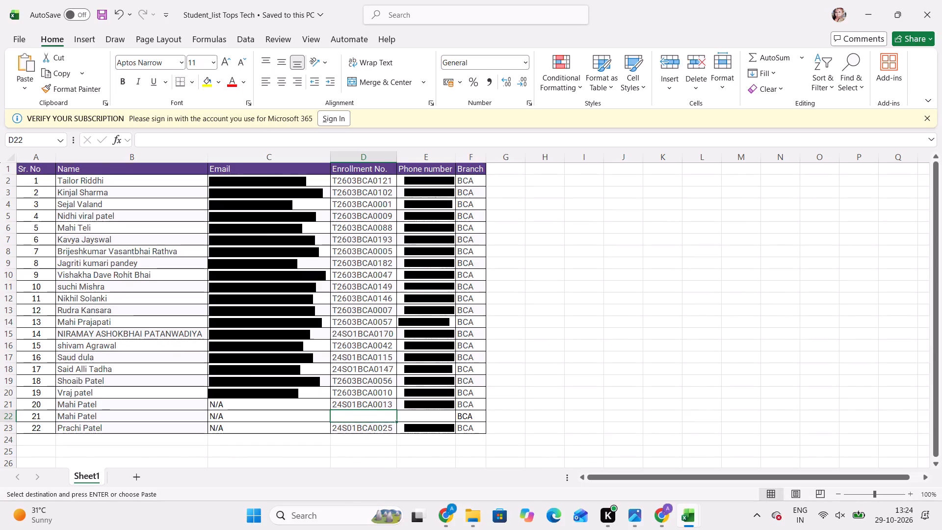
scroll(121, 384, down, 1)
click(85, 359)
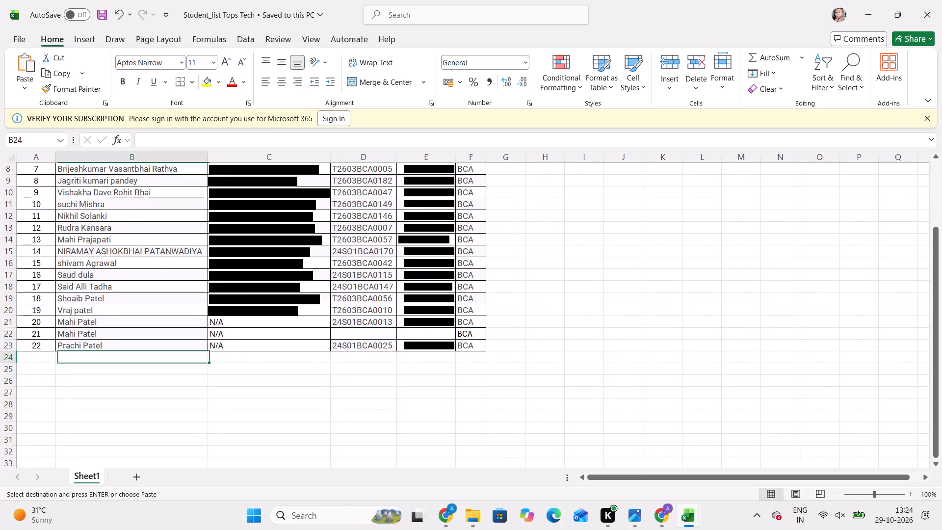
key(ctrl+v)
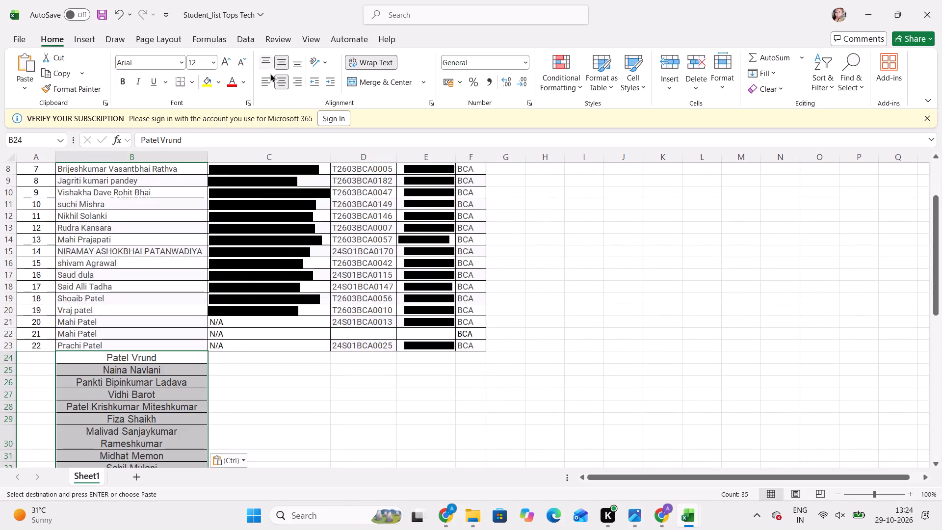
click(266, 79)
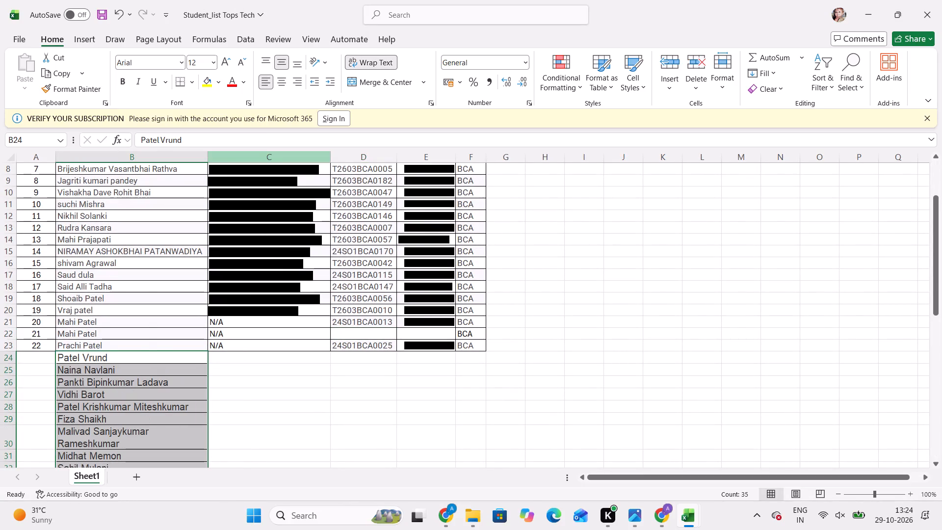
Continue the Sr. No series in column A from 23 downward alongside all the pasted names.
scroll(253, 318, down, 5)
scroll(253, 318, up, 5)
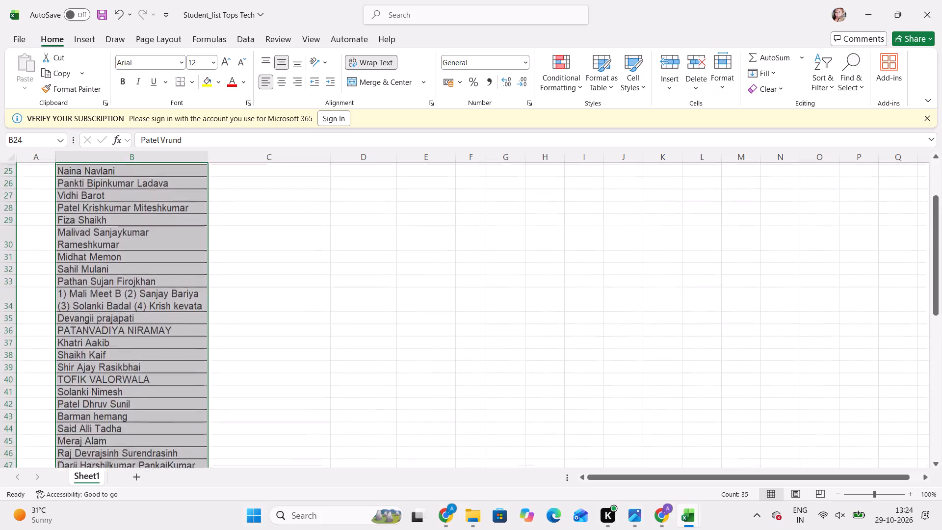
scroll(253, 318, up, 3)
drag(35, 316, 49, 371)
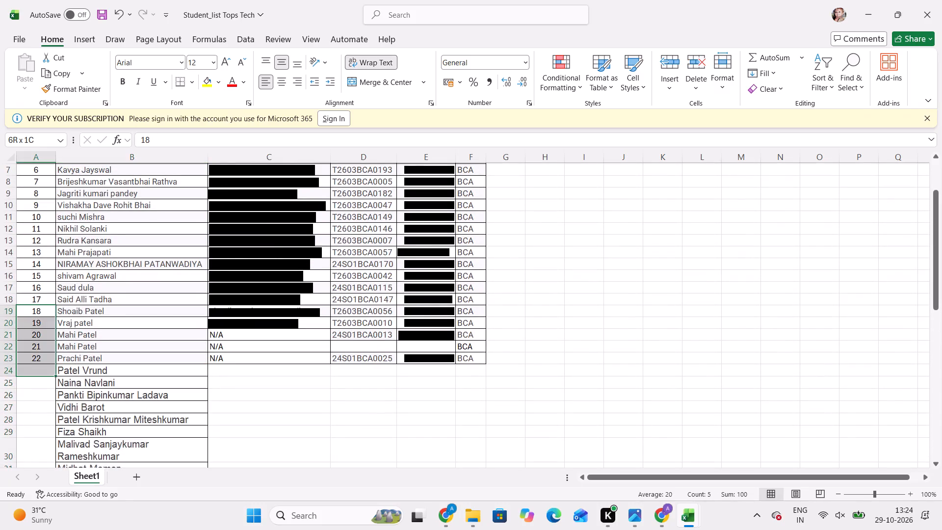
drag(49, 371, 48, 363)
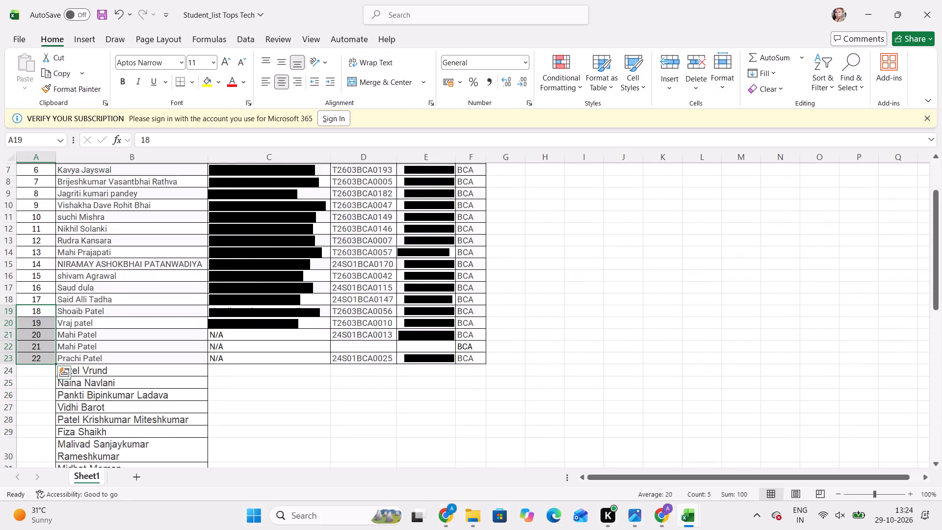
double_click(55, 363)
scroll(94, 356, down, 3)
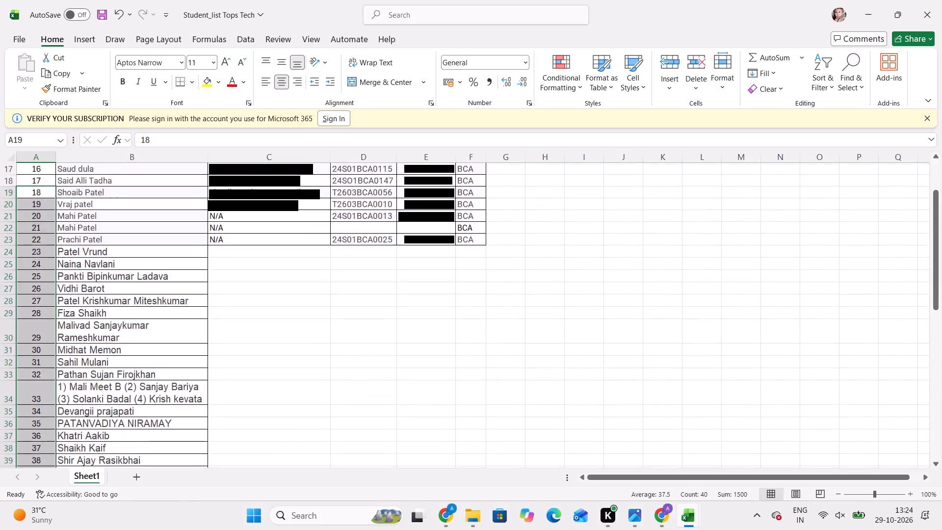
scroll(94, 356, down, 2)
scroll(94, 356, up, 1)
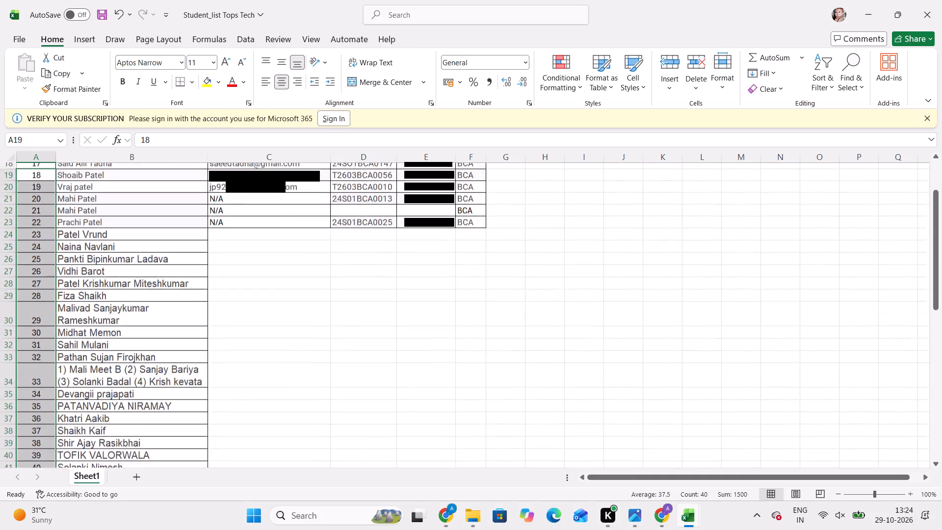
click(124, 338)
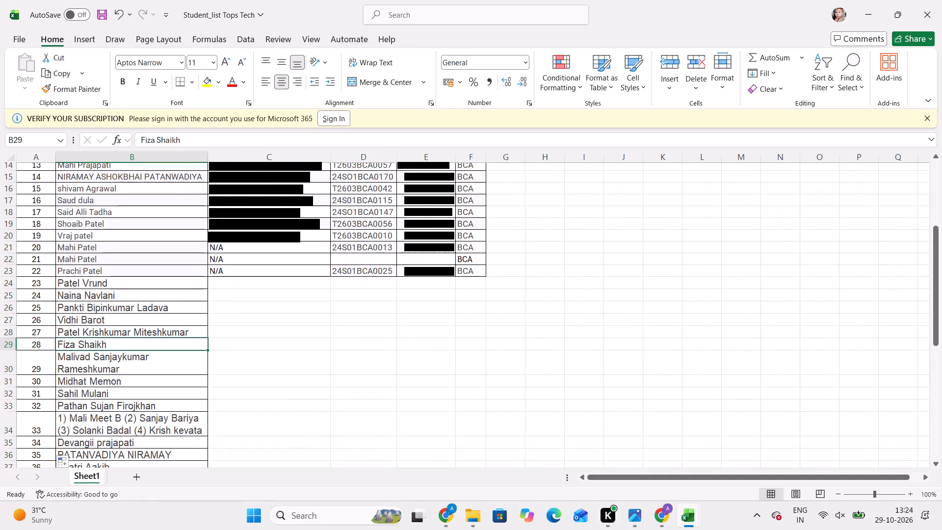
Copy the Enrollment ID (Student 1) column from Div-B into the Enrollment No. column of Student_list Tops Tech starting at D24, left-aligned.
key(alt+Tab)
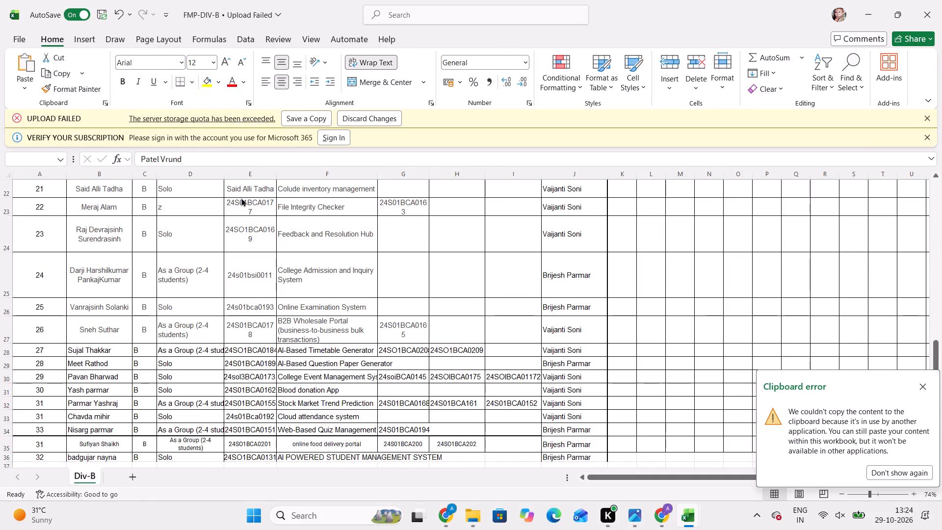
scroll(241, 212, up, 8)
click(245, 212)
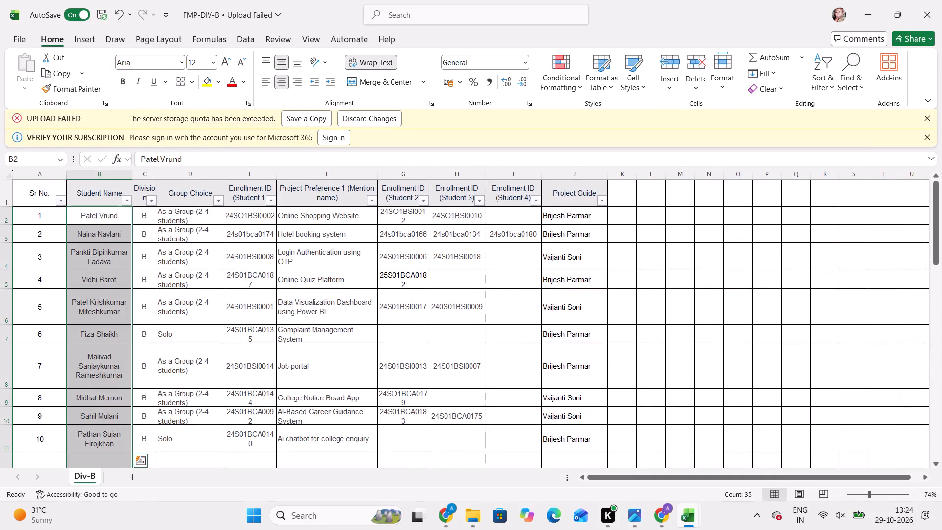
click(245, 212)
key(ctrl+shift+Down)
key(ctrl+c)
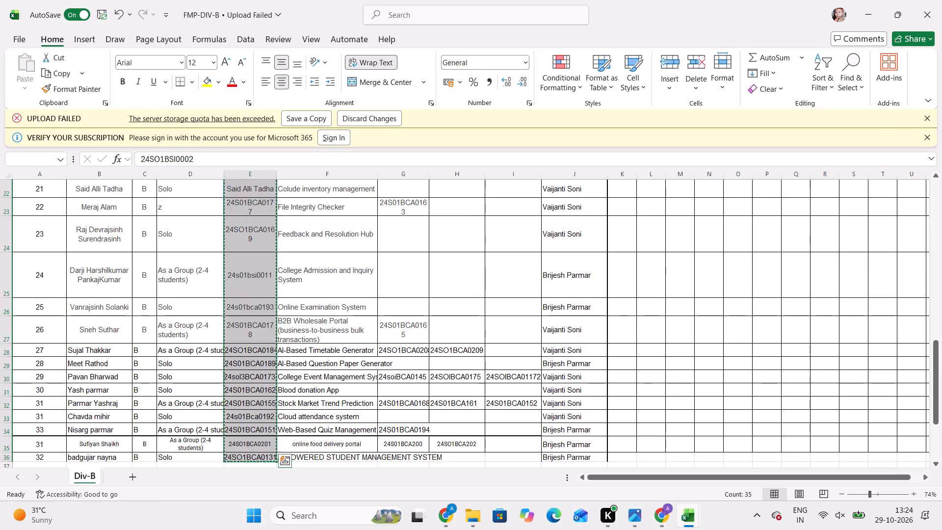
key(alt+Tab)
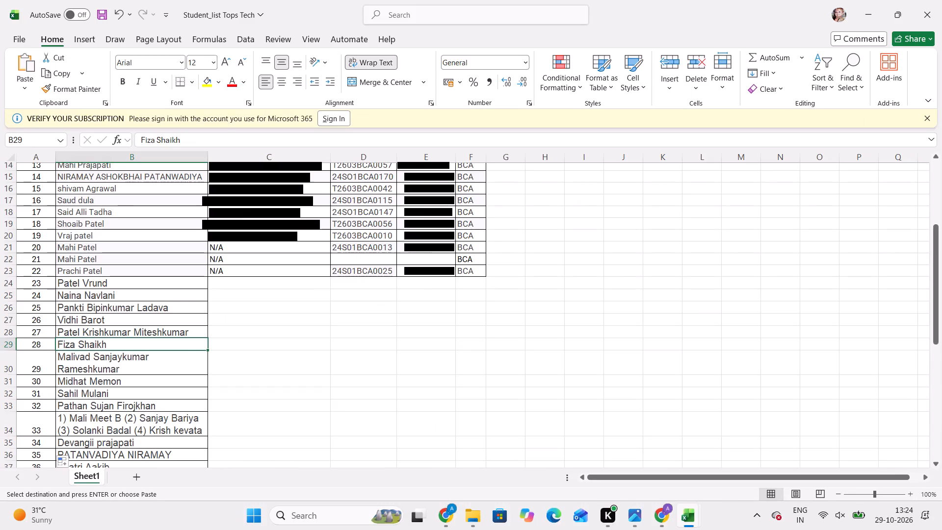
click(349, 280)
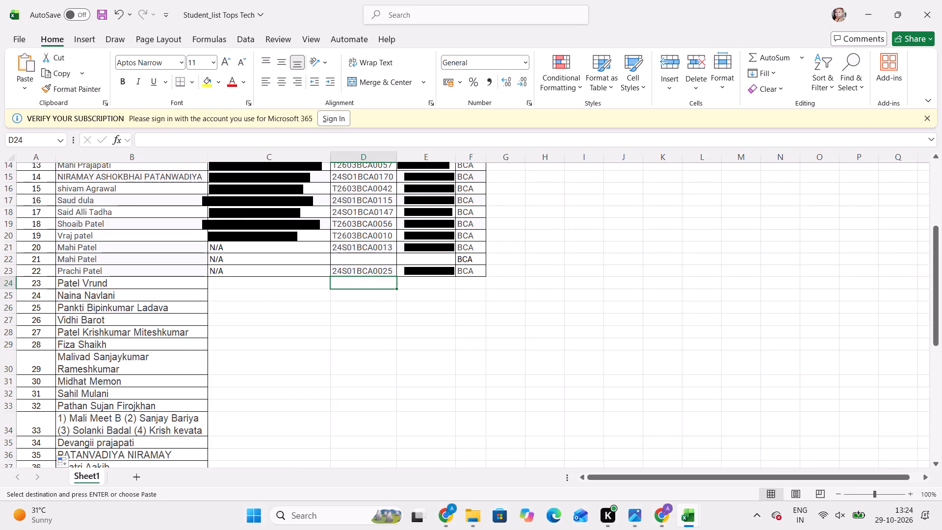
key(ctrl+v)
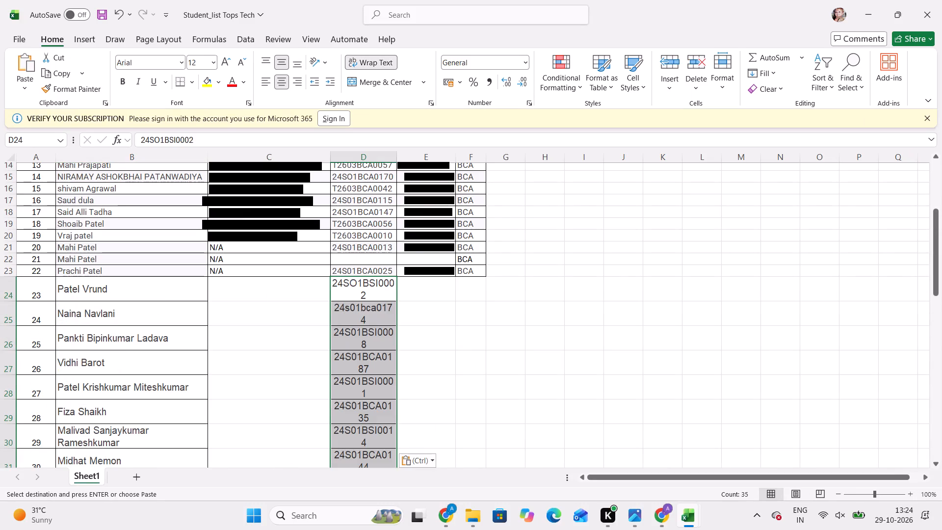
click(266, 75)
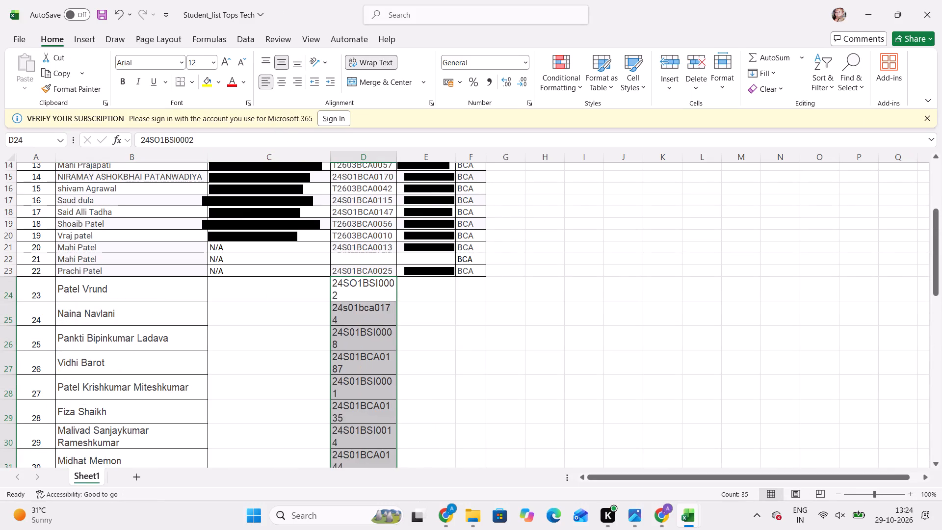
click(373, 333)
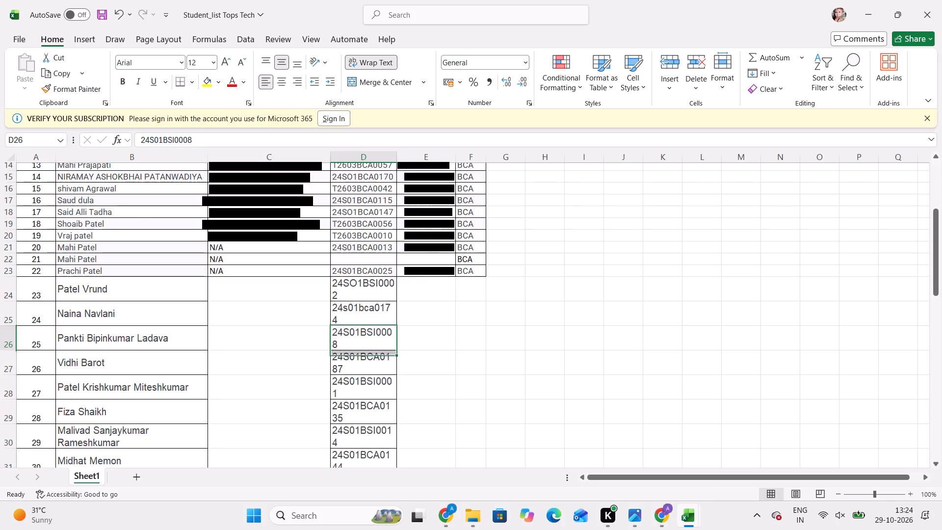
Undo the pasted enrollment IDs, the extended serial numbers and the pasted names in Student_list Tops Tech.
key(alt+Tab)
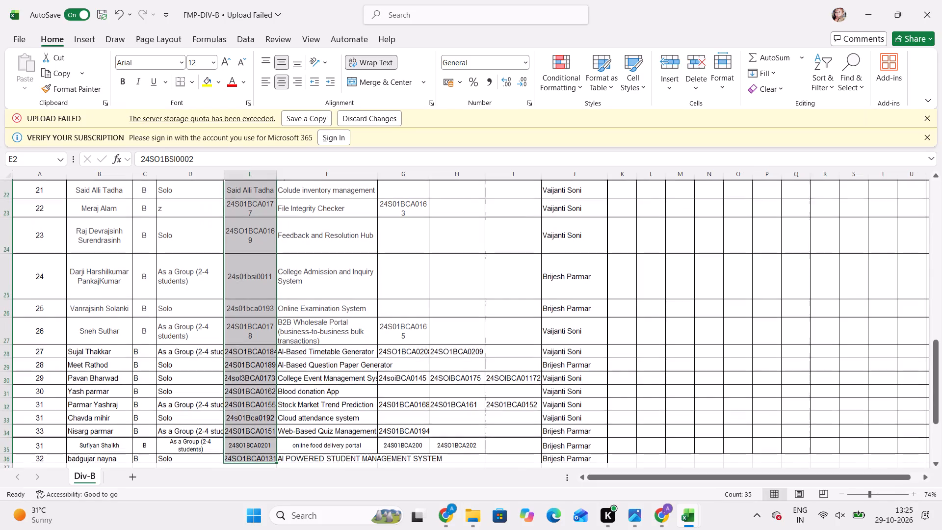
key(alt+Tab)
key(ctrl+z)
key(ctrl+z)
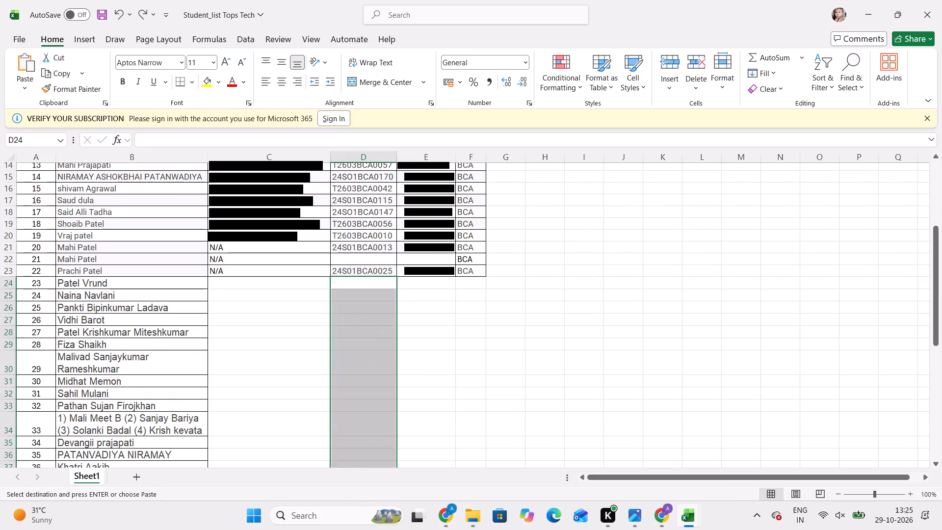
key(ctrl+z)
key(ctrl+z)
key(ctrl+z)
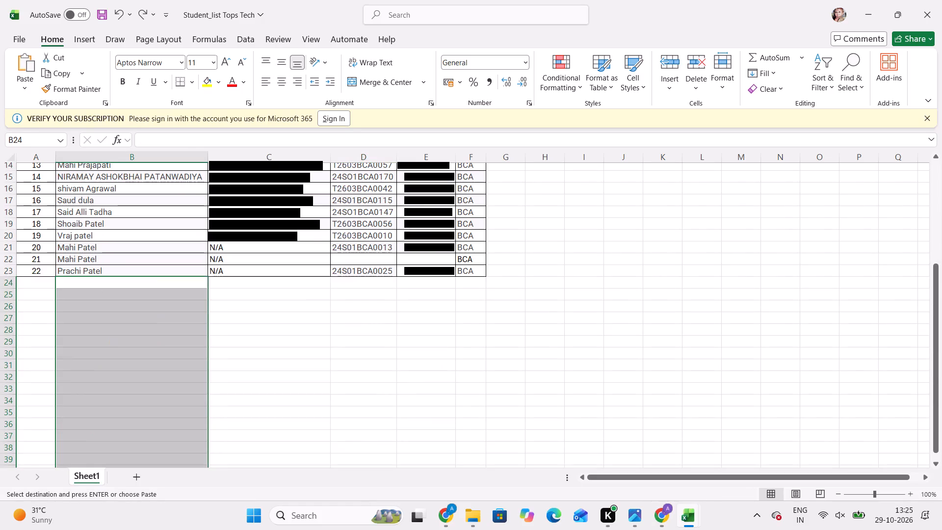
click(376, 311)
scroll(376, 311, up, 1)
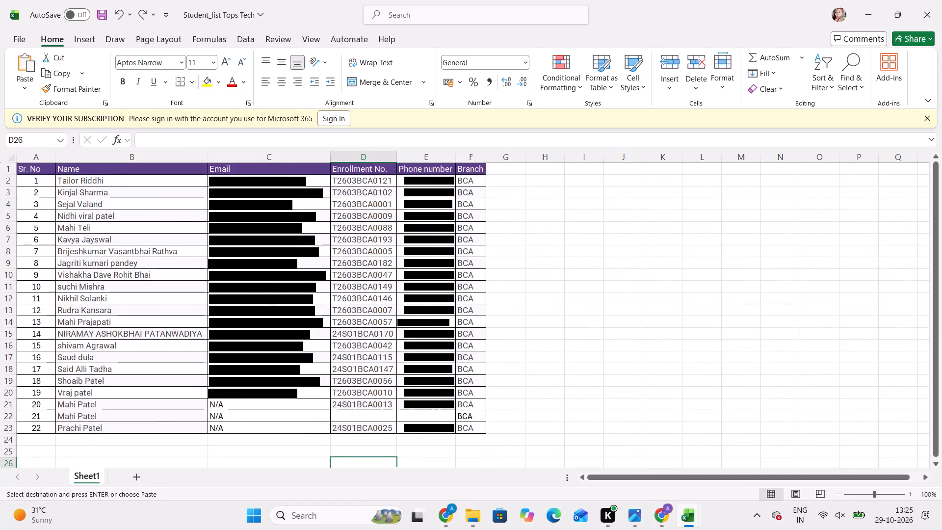
Switch back to the FMP-DIV-B workbook and close it.
key(alt+Tab)
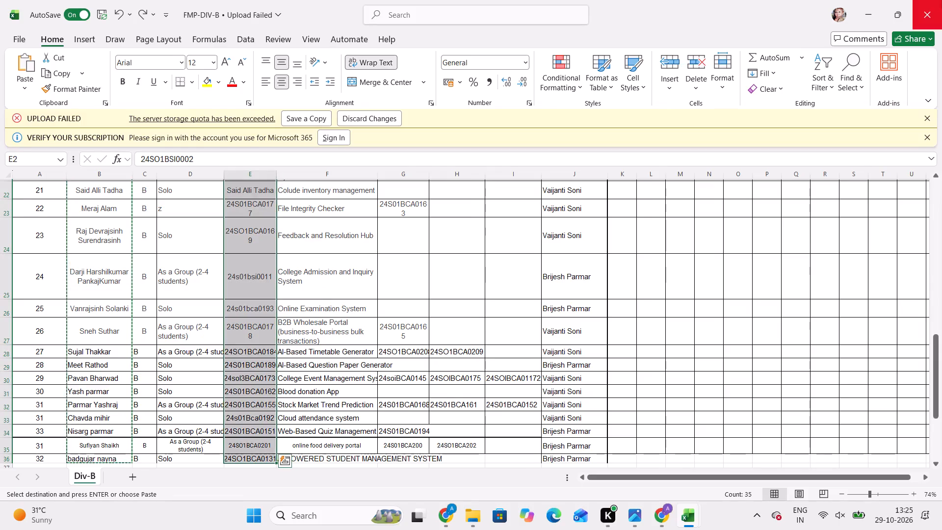
click(941, 0)
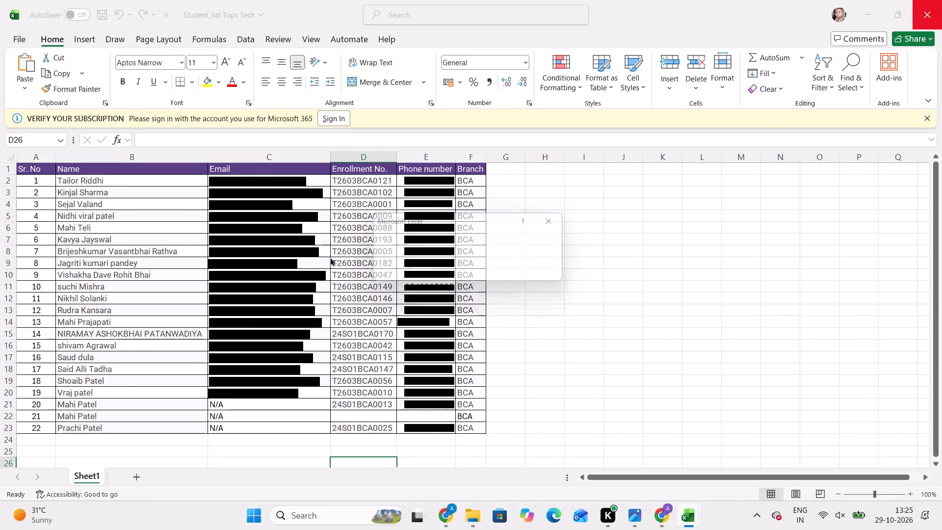
Switch from the Student_list Tops Tech workbook to the Downloads folder in File Explorer.
key(alt+Tab)
key(alt+Tab)
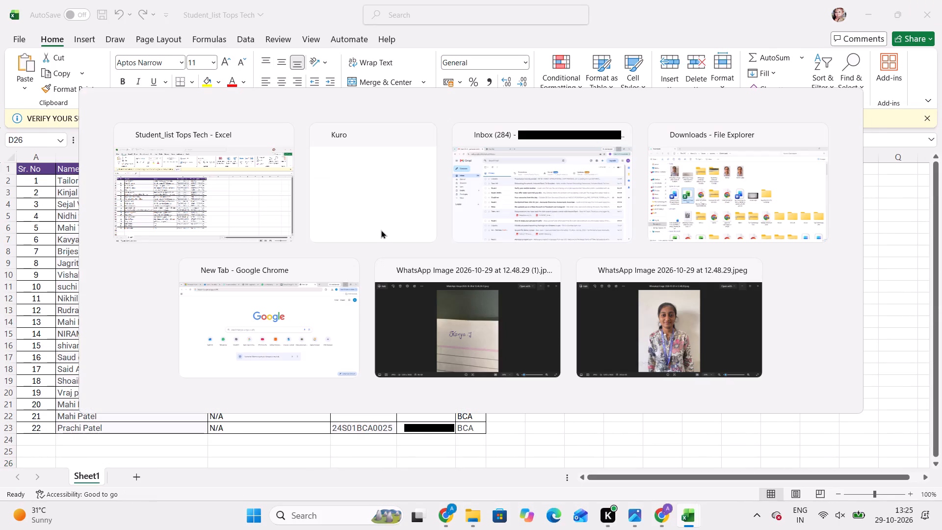
key(alt+Tab)
key(alt+Tab)
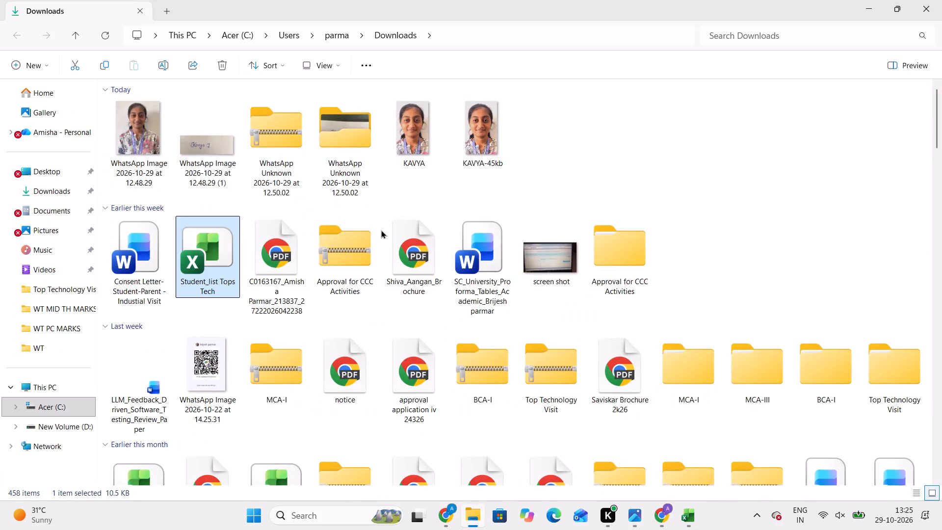
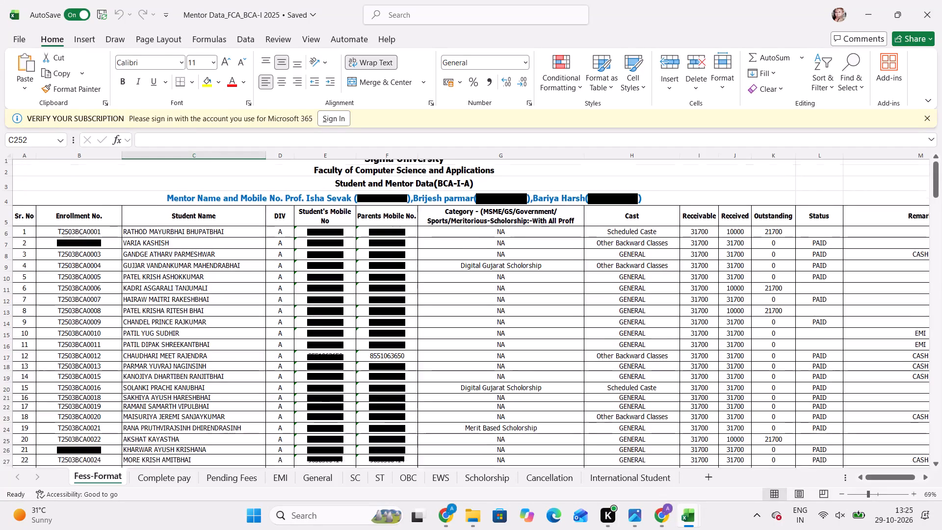
Copy the enrollment numbers and names for Sr. No 30 to 33 from the Fess-Format sheet and switch to the Student_list Tops Tech workbook.
scroll(95, 311, down, 5)
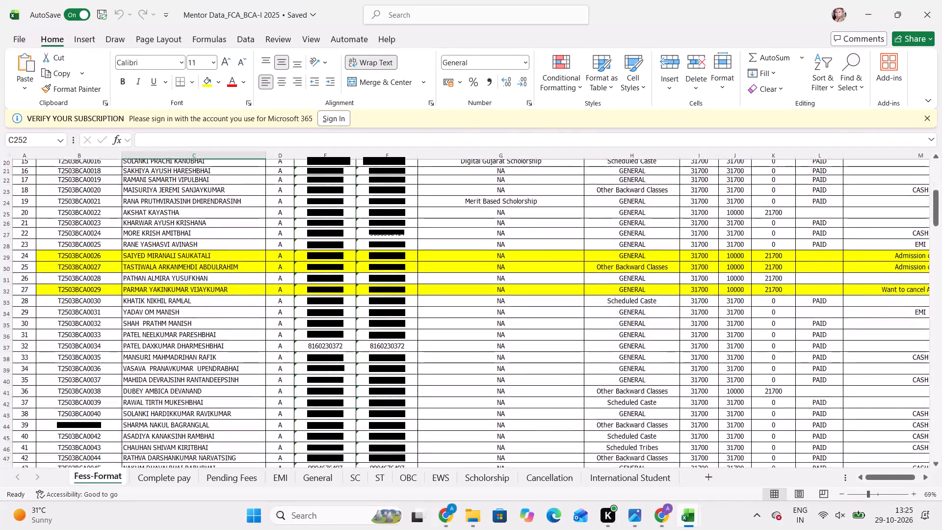
drag(95, 322, 148, 356)
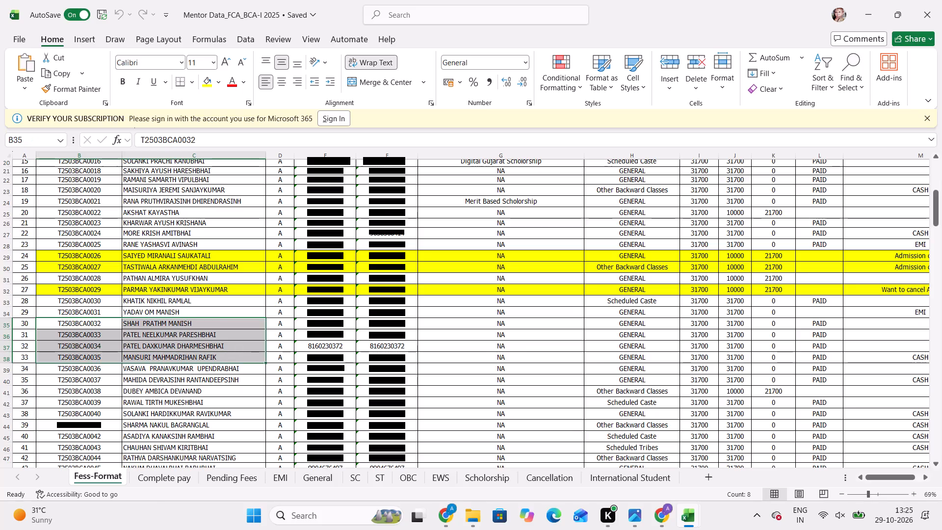
key(ctrl+c)
key(alt+Tab)
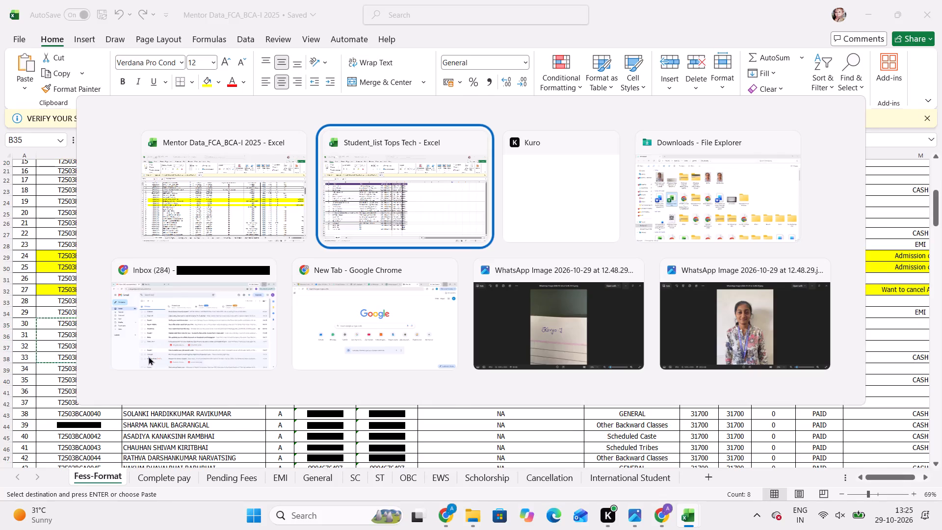
Paste the four copied enrollment IDs and names from Mentor Data_FCA_BCA-I 2025 into Student_list Tops Tech starting at B24.
scroll(153, 373, down, 1)
key(alt+Tab)
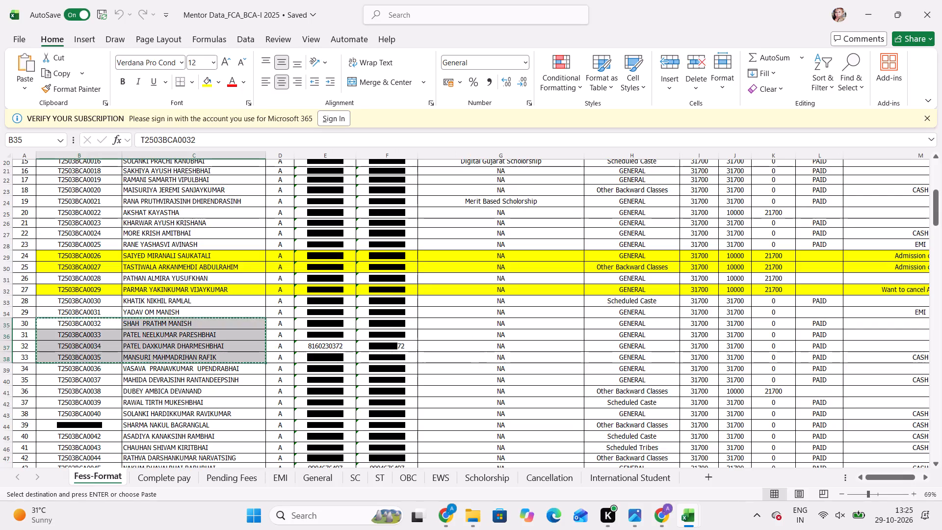
key(alt+Tab)
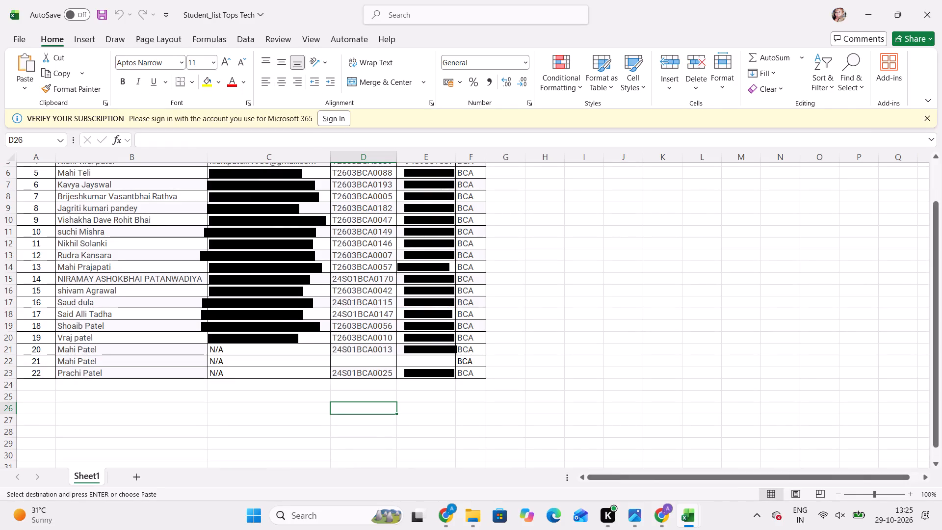
click(107, 386)
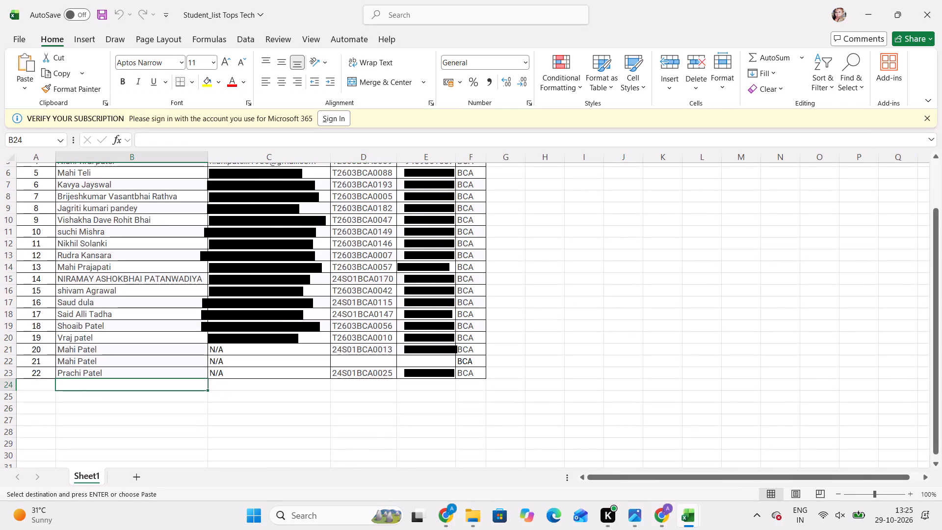
key(ctrl+v)
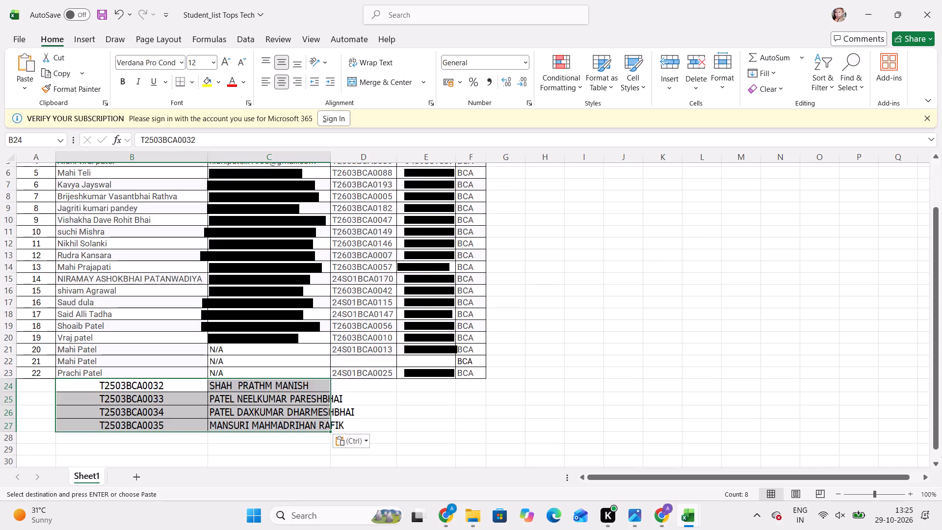
click(205, 320)
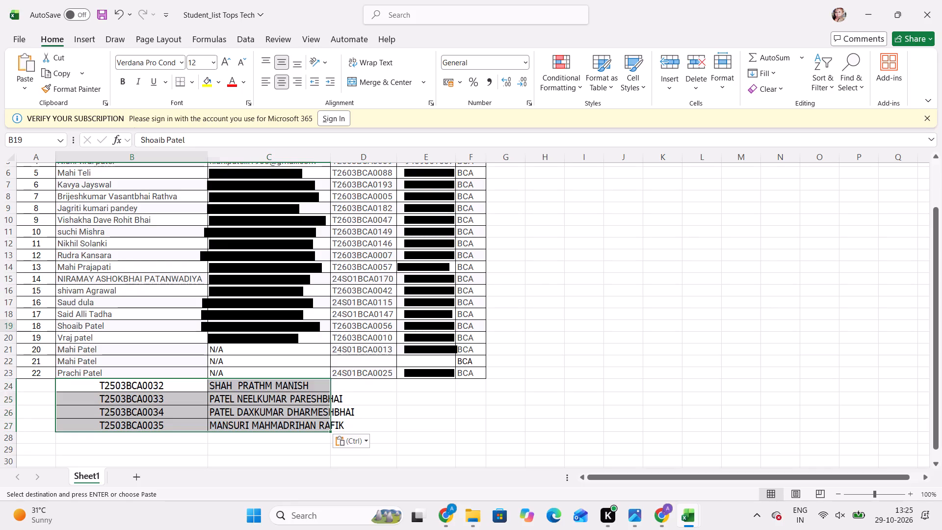
Move the pasted enrollment IDs from B24:B27 into the Enrollment No. column starting at D24.
drag(153, 385, 153, 388)
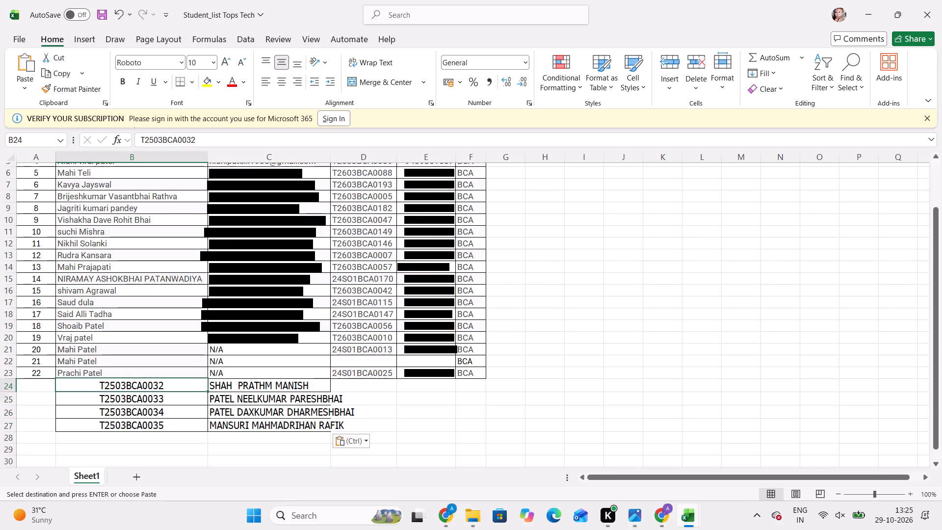
drag(153, 388, 159, 427)
key(ctrl+x)
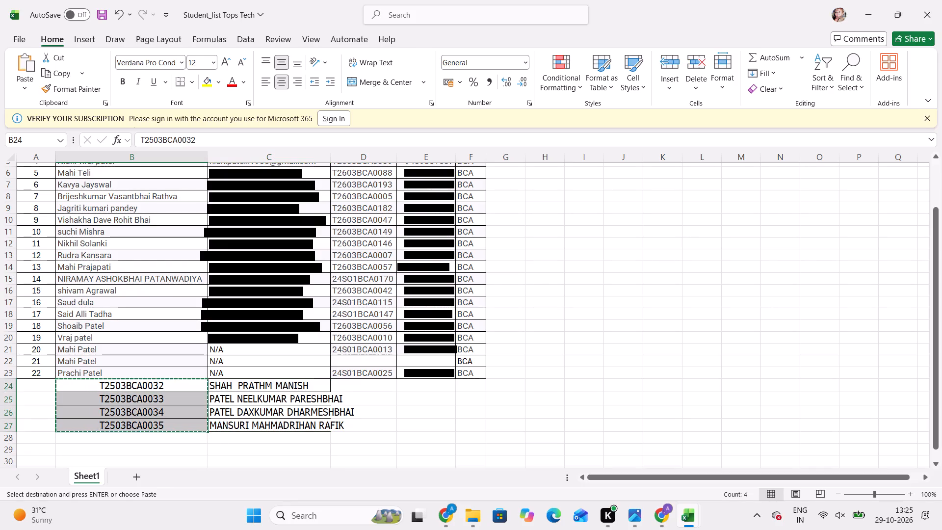
click(360, 385)
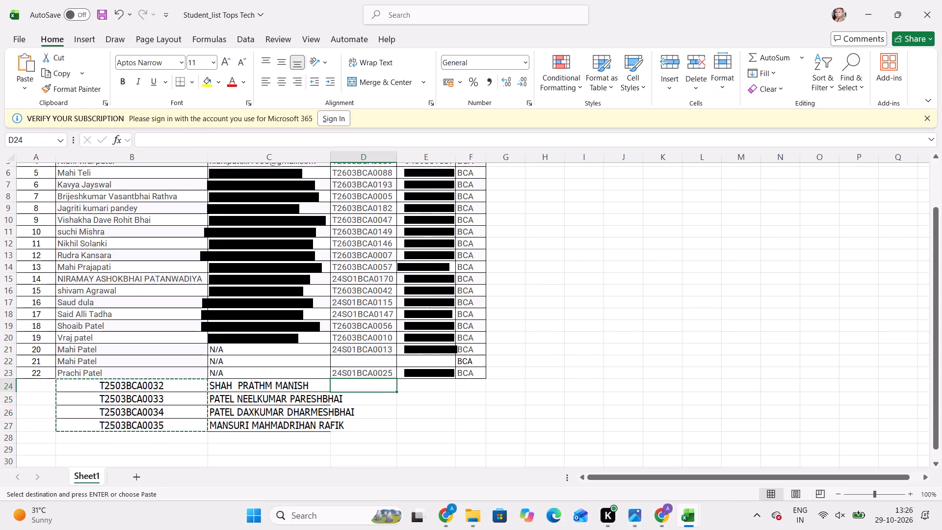
key(ctrl+v)
Move the pasted student names from C24:C27 into the Name column starting at B24.
drag(271, 387, 275, 437)
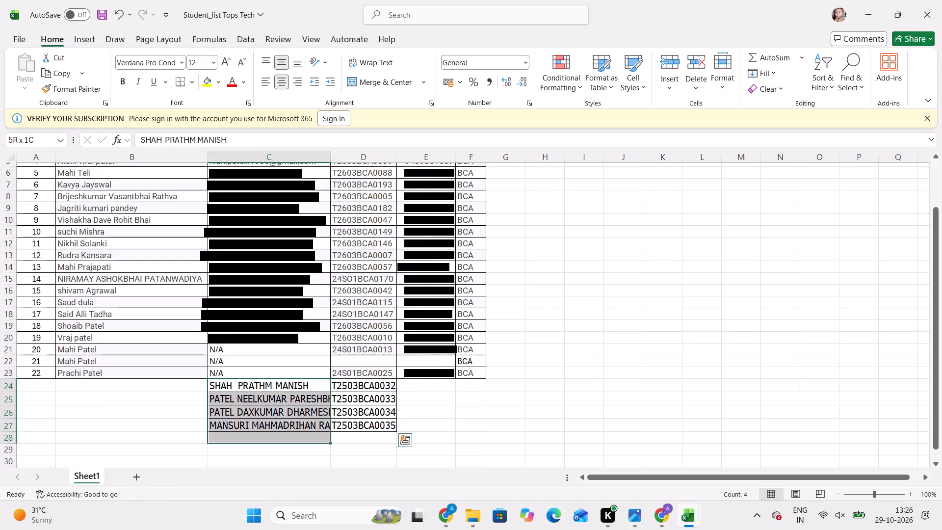
drag(275, 437, 274, 428)
key(ctrl+x)
click(86, 385)
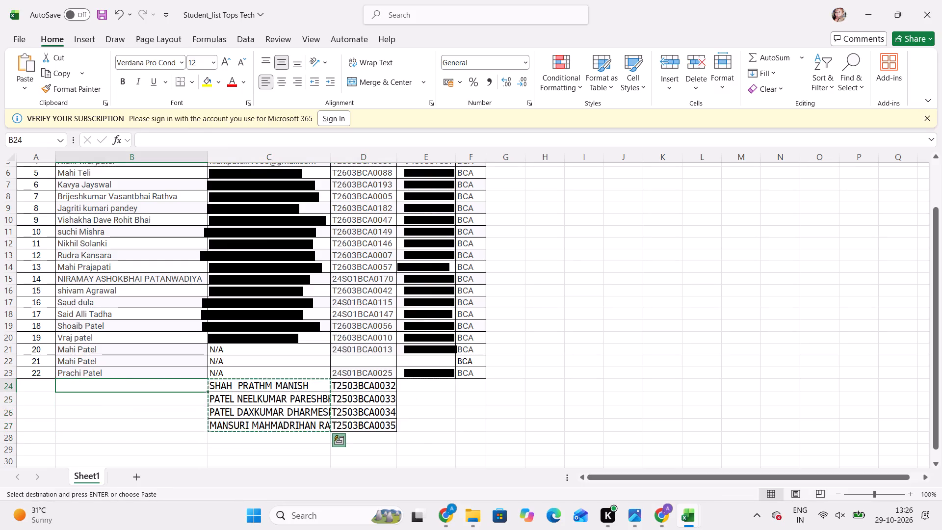
key(ctrl+v)
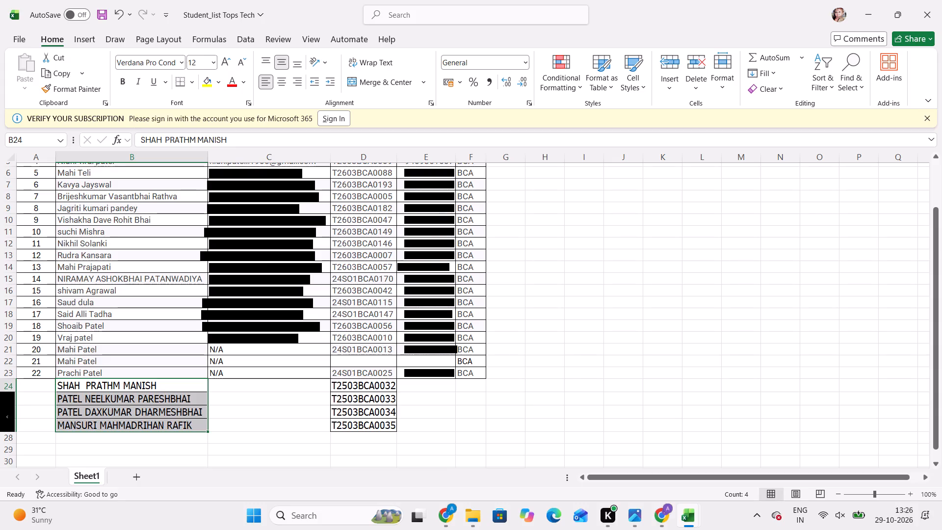
click(250, 295)
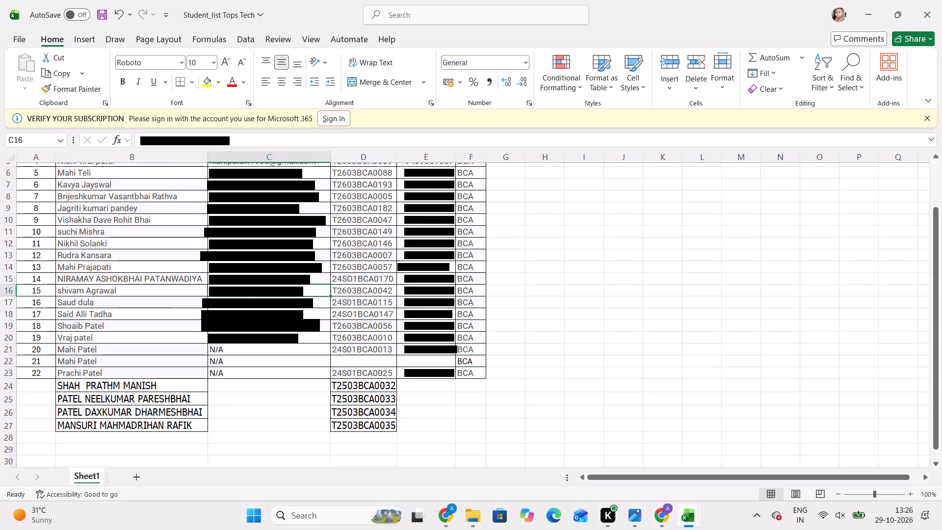
Copy the phone numbers in E35:E39 of Mentor Data_FCA_BCA-I 2025 into the Phone number column of Student_list Tops Tech starting at E24.
key(alt+Tab)
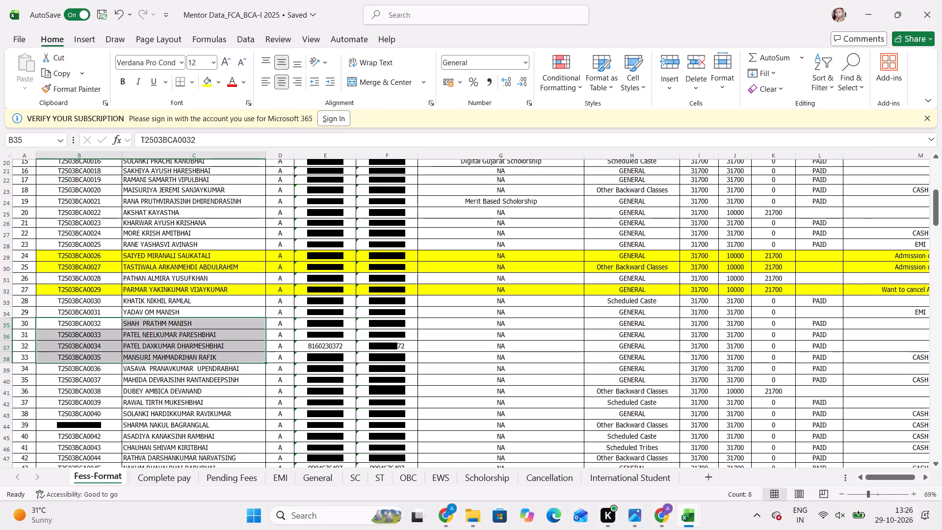
drag(313, 326, 319, 368)
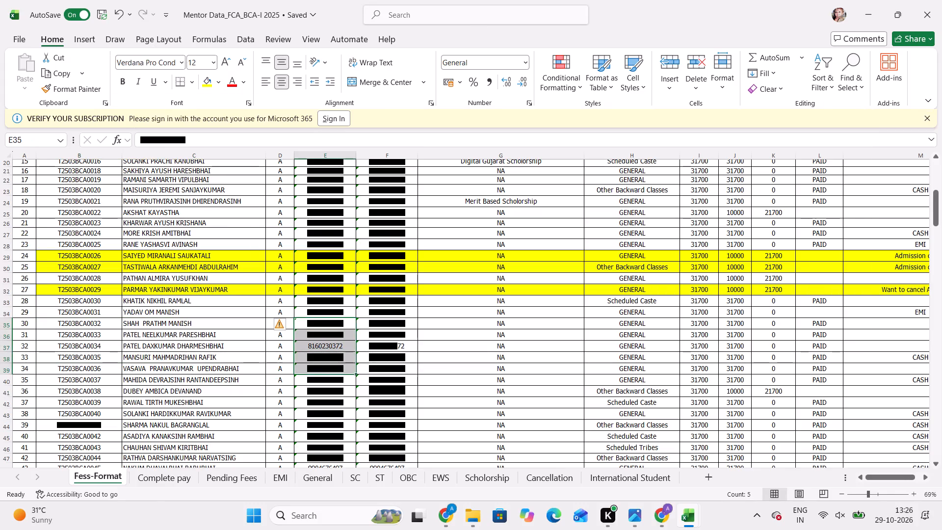
key(ctrl+c)
key(alt+Tab)
click(414, 379)
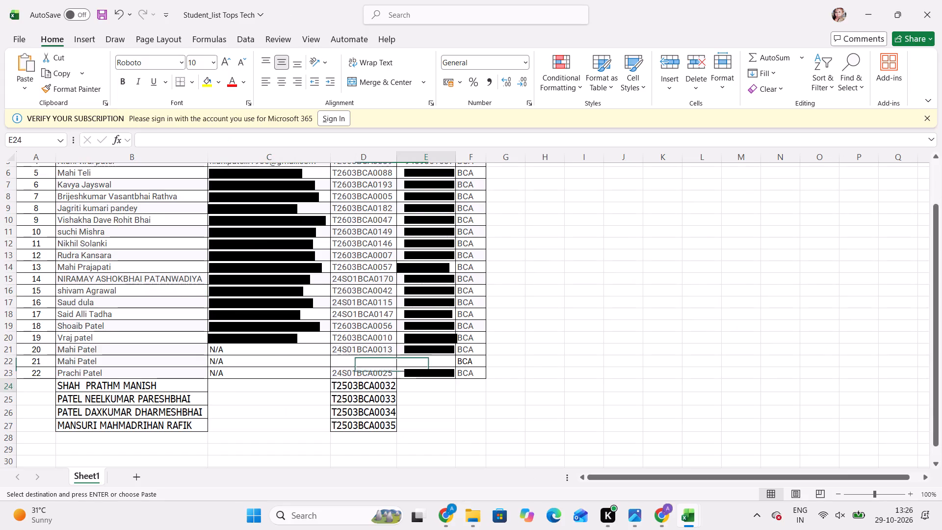
key(ctrl+v)
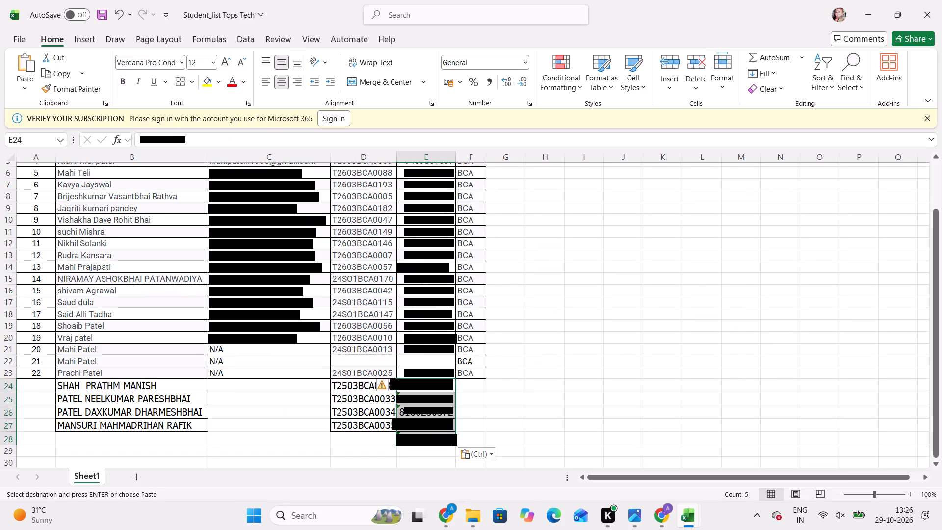
Delete the extra fifth phone number in E28 of Student_list Tops Tech, below the last added student.
key(alt+Tab)
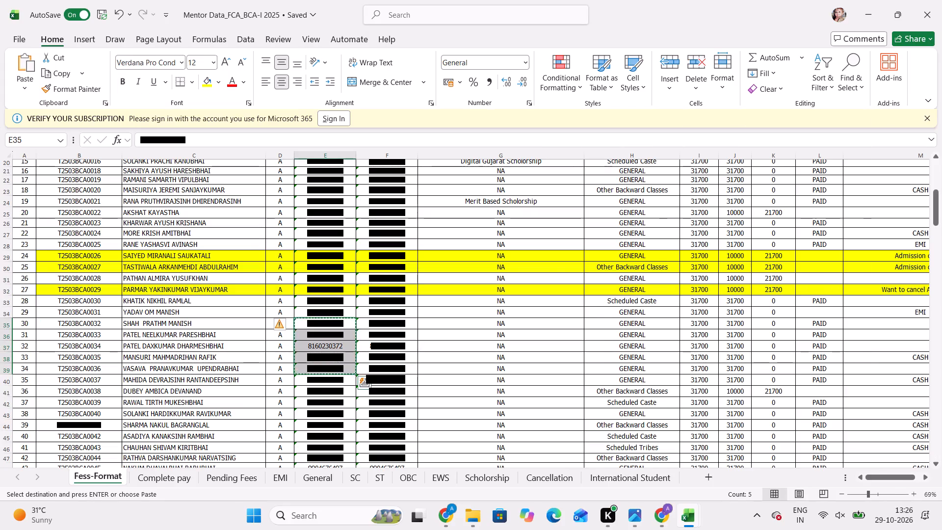
key(alt+Tab)
key(alt+Tab)
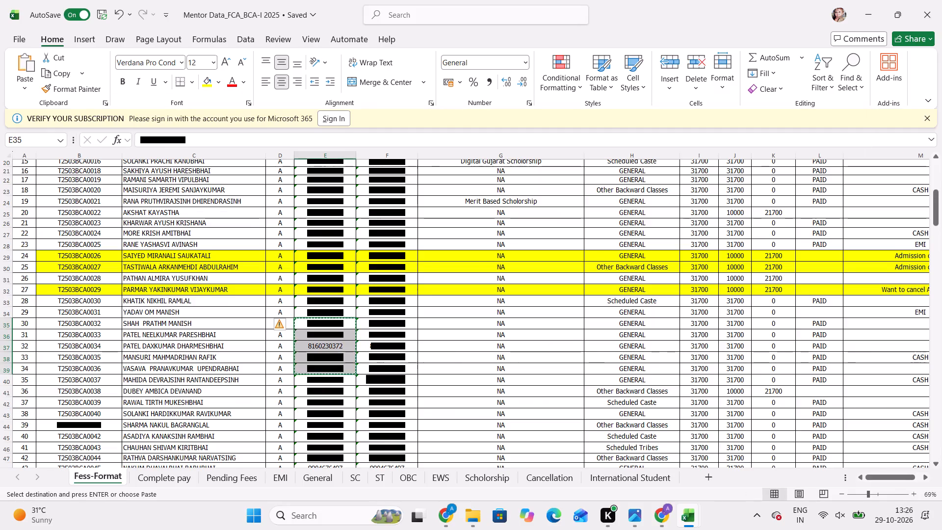
key(alt+Tab)
click(417, 439)
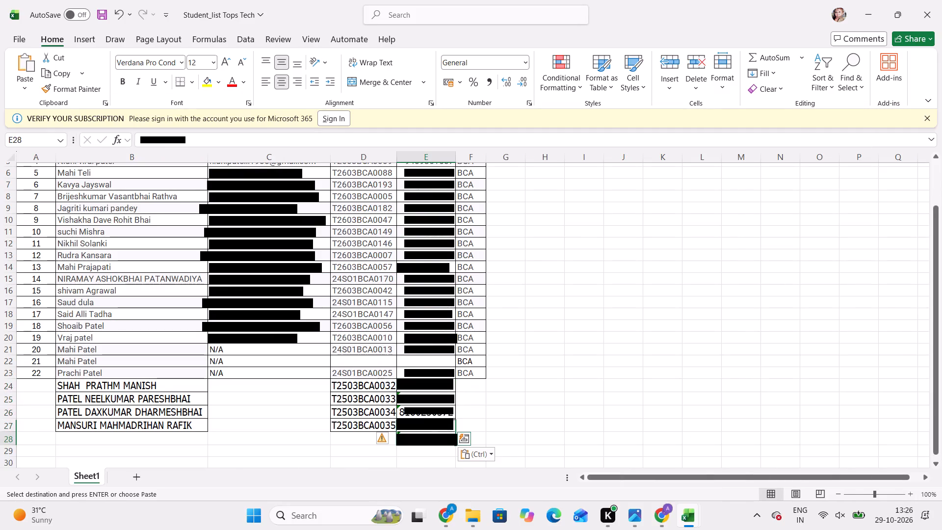
key(Delete)
click(453, 369)
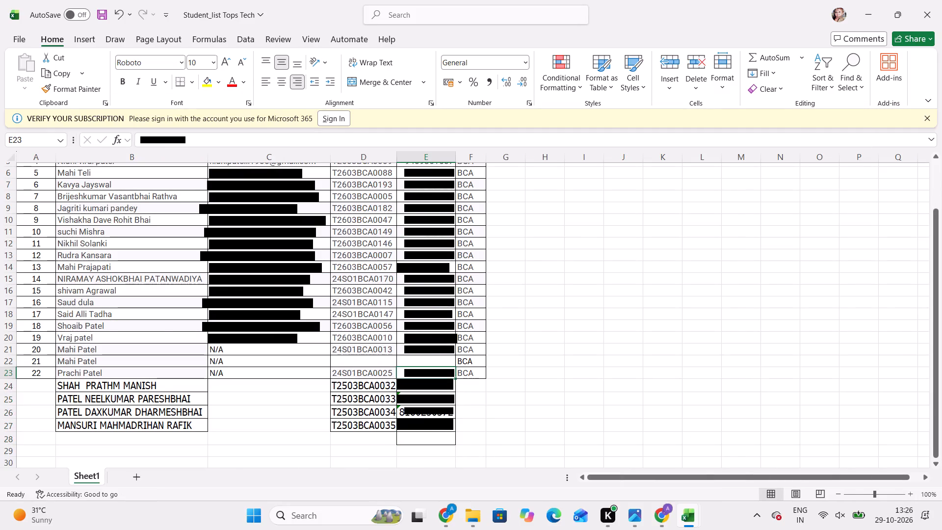
Create a new blank workbook.
scroll(238, 318, up, 6)
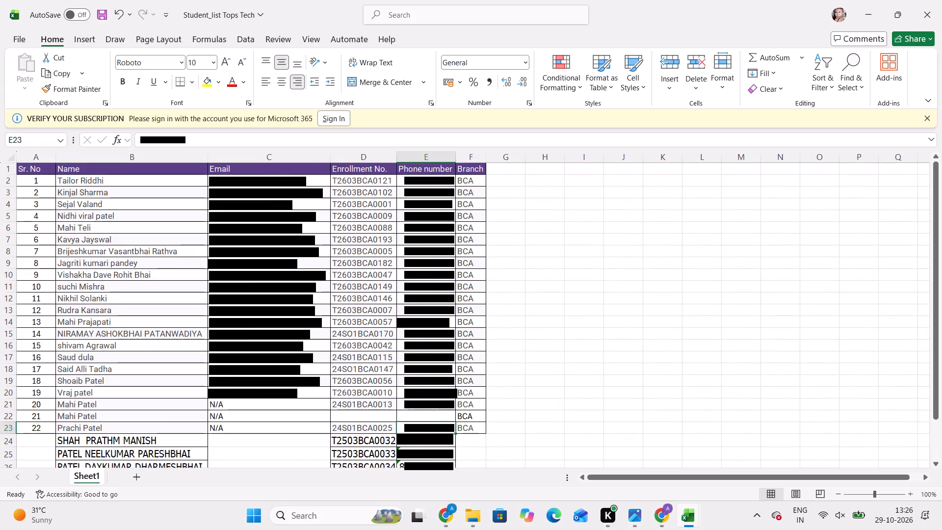
click(23, 37)
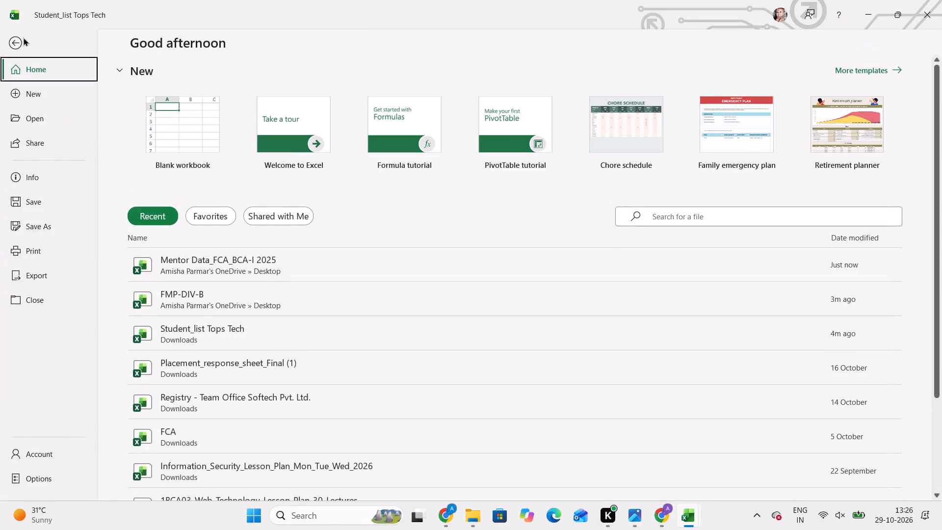
double_click(187, 133)
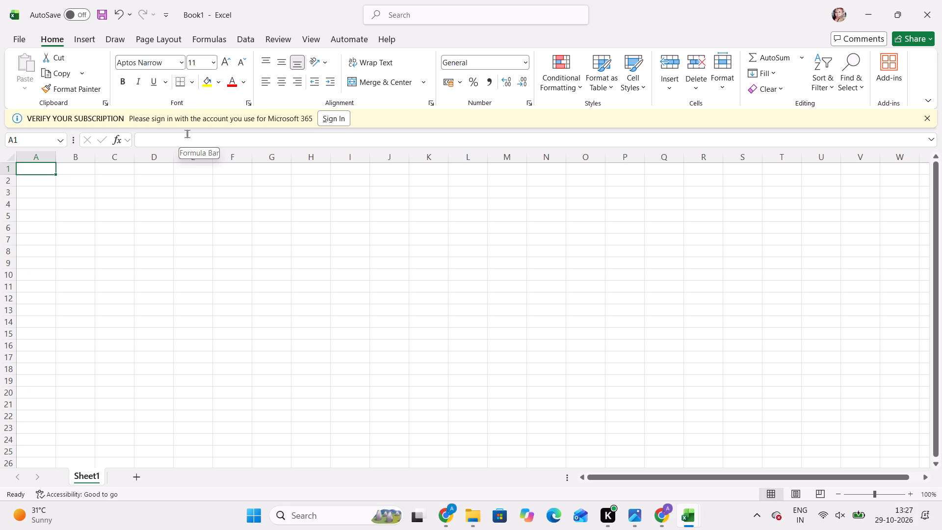
Copy the entire Student_list Tops Tech sheet into the new blank workbook starting at A1.
key(alt+Tab)
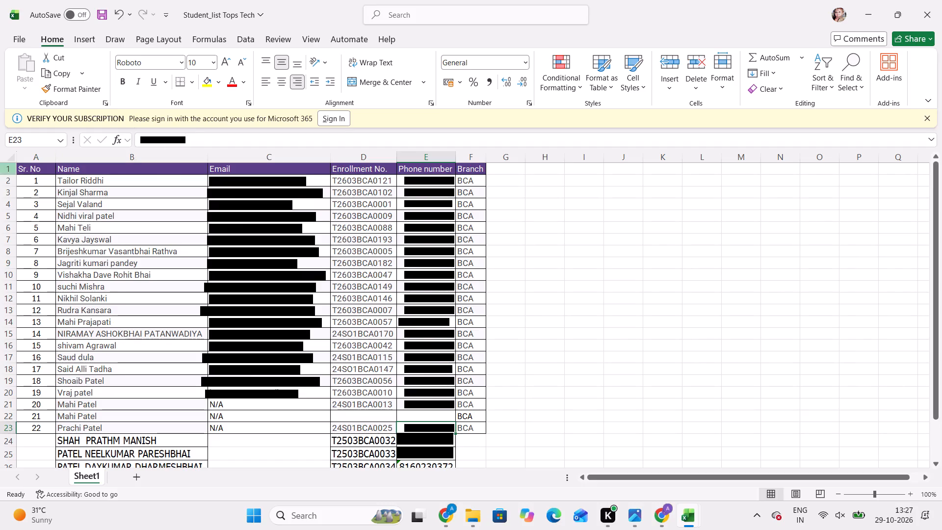
click(10, 162)
key(ctrl+c)
key(alt+Tab)
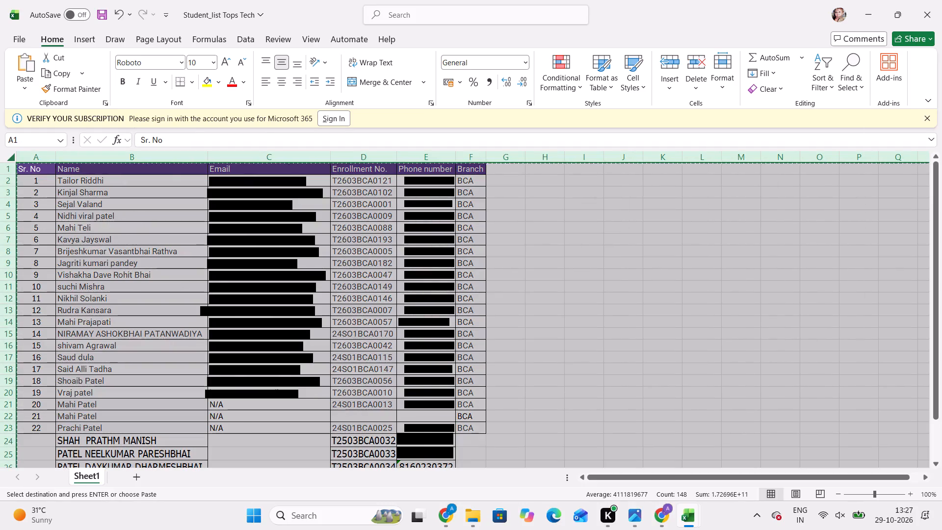
key(ctrl+v)
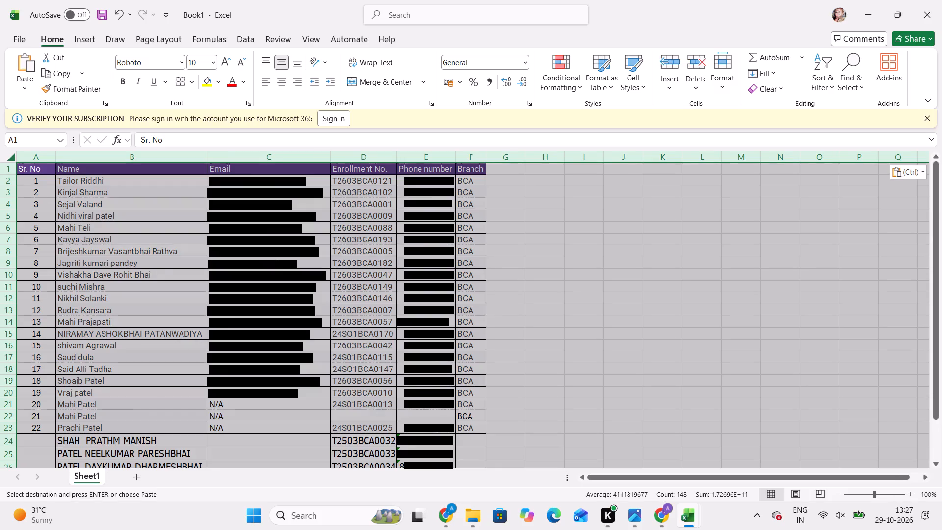
scroll(146, 320, down, 2)
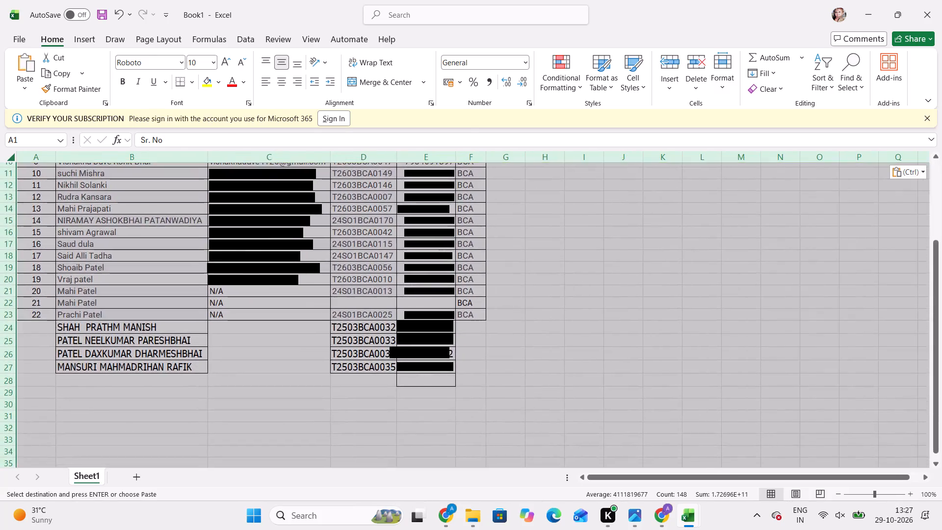
click(146, 320)
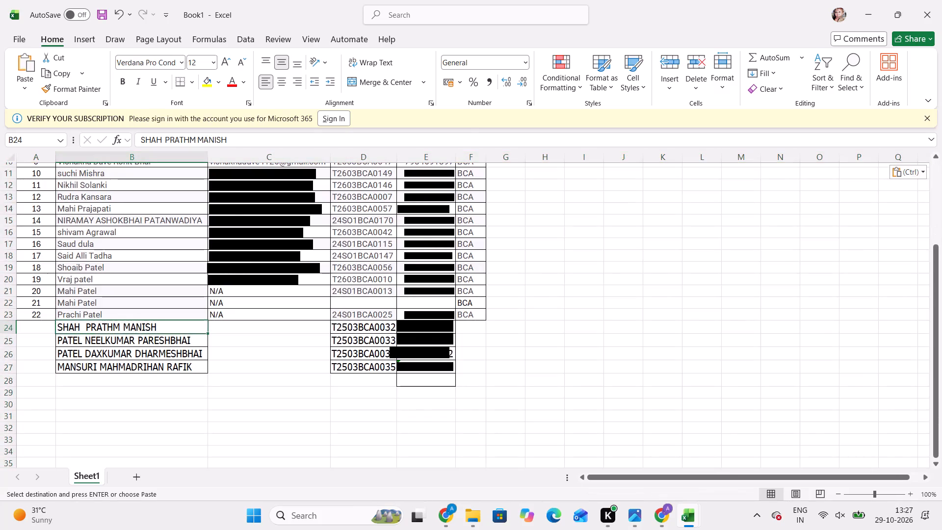
Delete the Email column from the copied student list in the new workbook.
scroll(237, 295, up, 4)
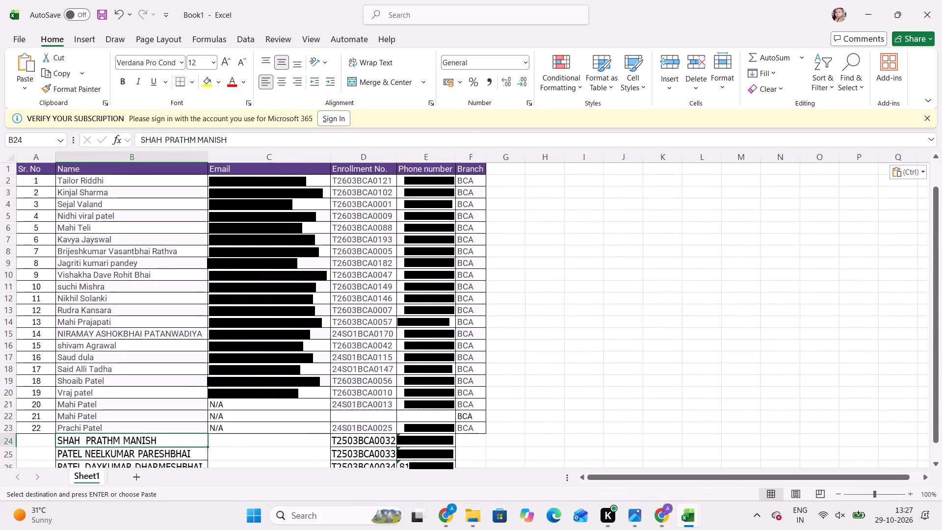
click(251, 159)
right_click(251, 159)
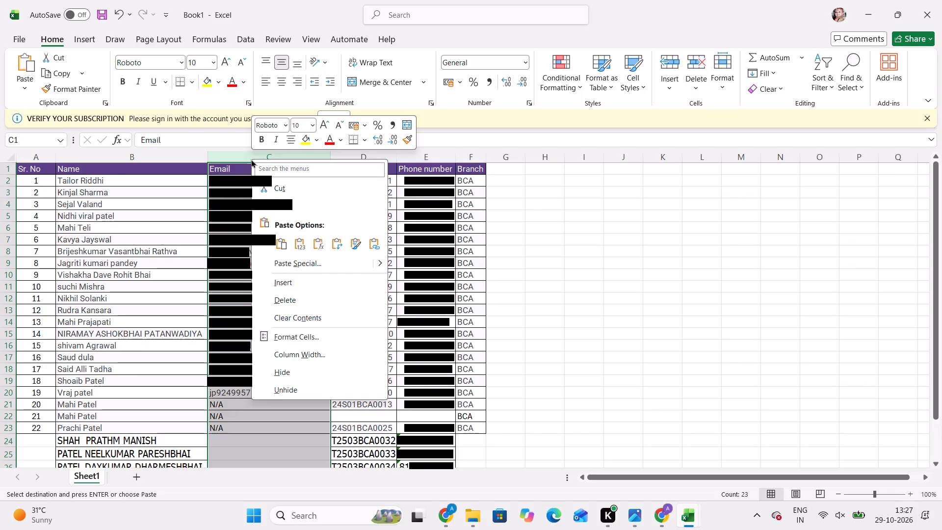
click(294, 296)
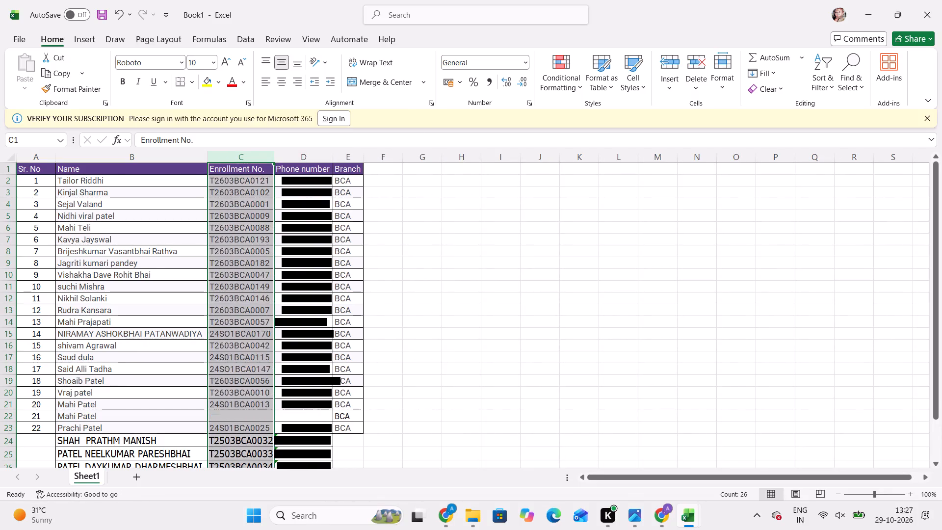
click(316, 286)
Fill the empty enrollment number in C22 from the cell above and change its last two digits to 88.
scroll(316, 286, down, 1)
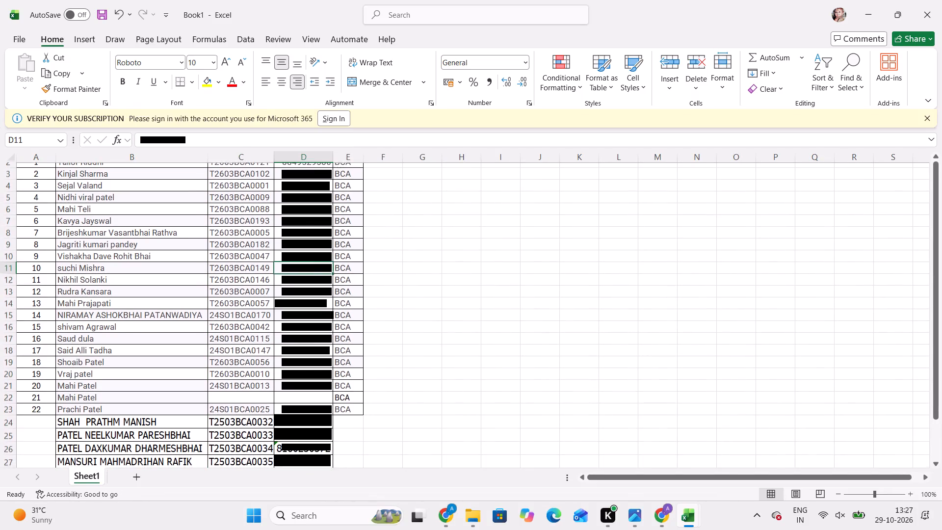
scroll(316, 286, down, 2)
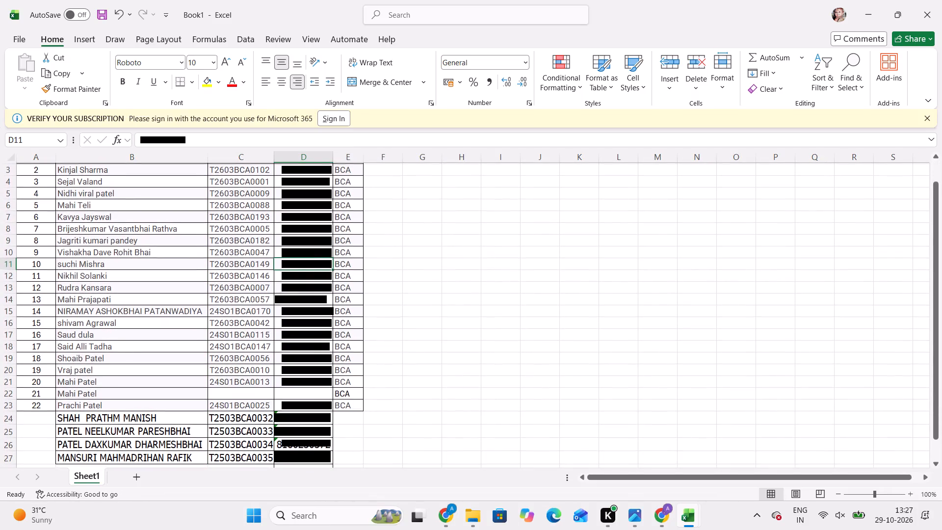
click(250, 397)
key(ctrl+d)
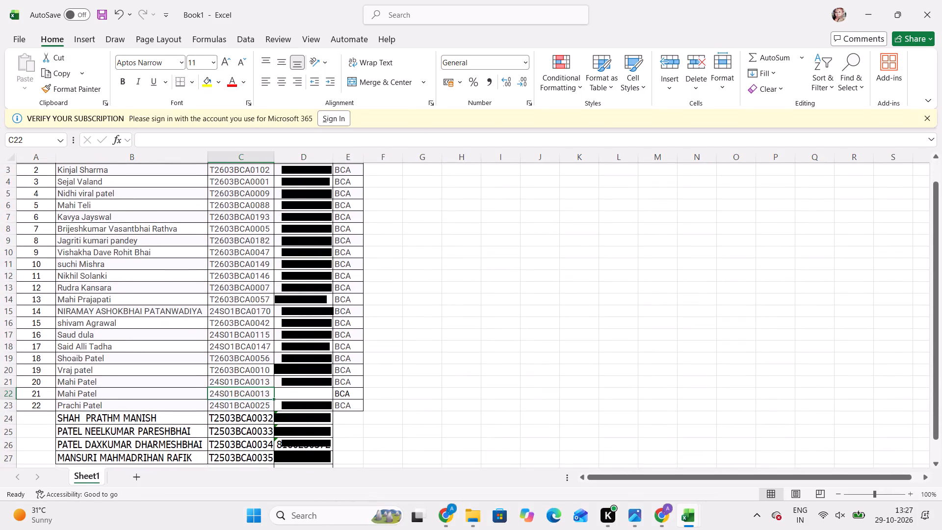
click(210, 140)
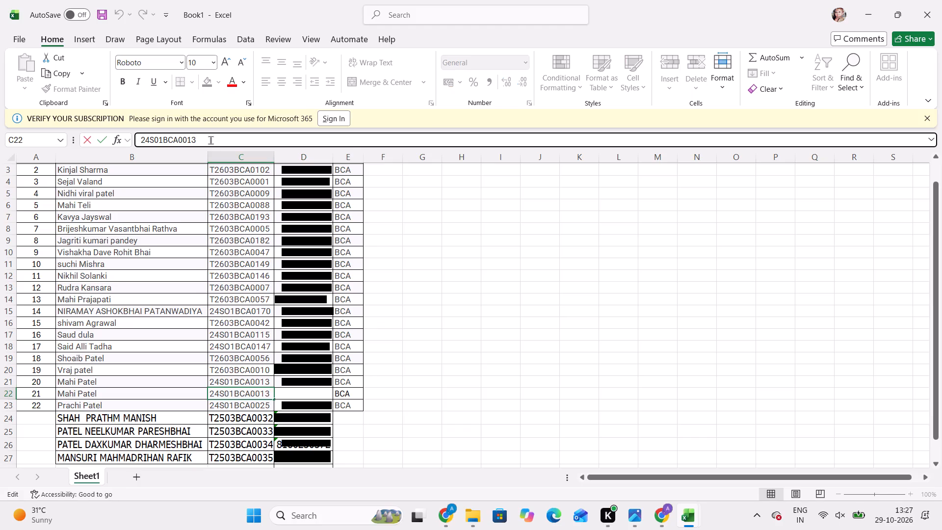
key(BackSpace)
key(BackSpace)
text(88)
click(287, 340)
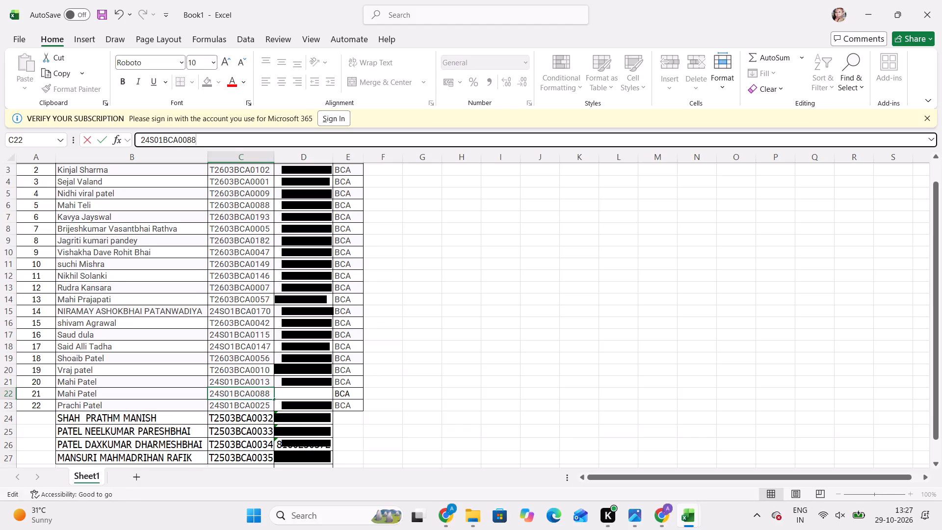
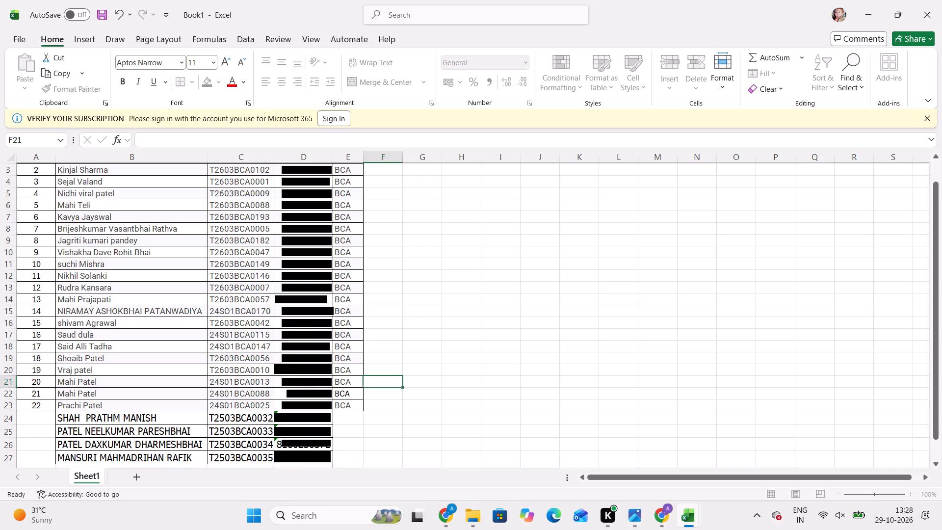
Close the Student_list Tops Tech workbook without saving its changes.
scroll(374, 379, down, 1)
key(alt+Tab)
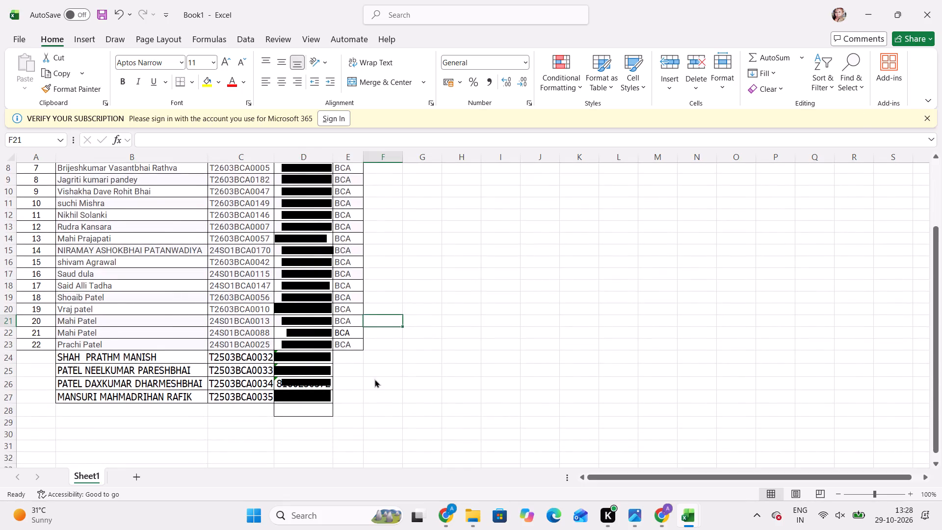
click(303, 346)
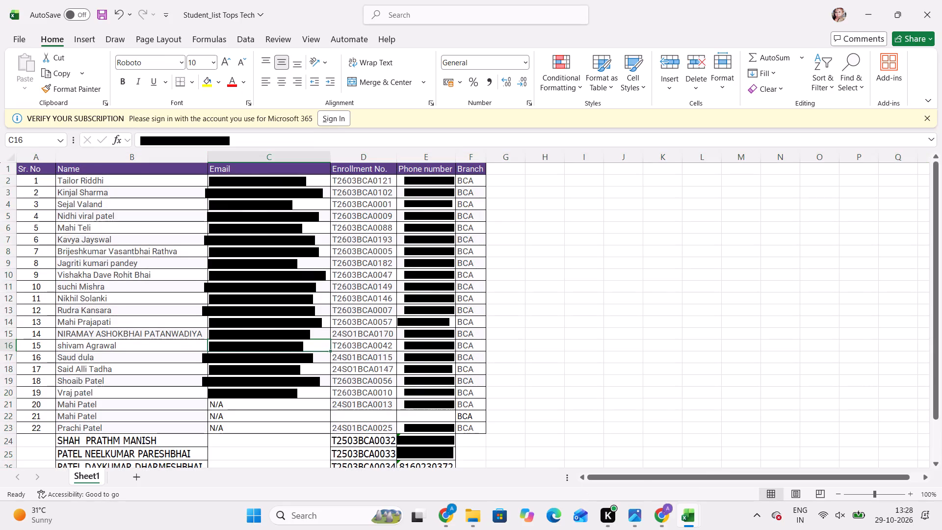
click(940, 0)
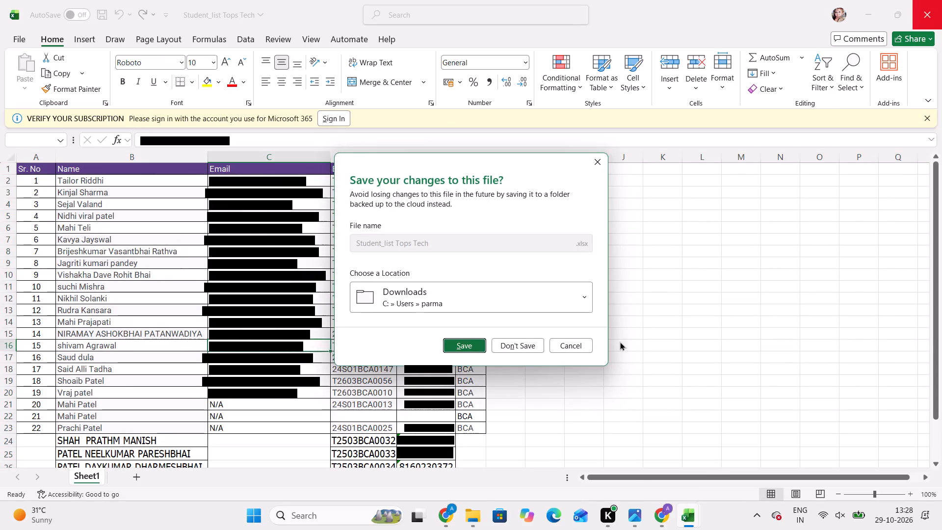
click(519, 341)
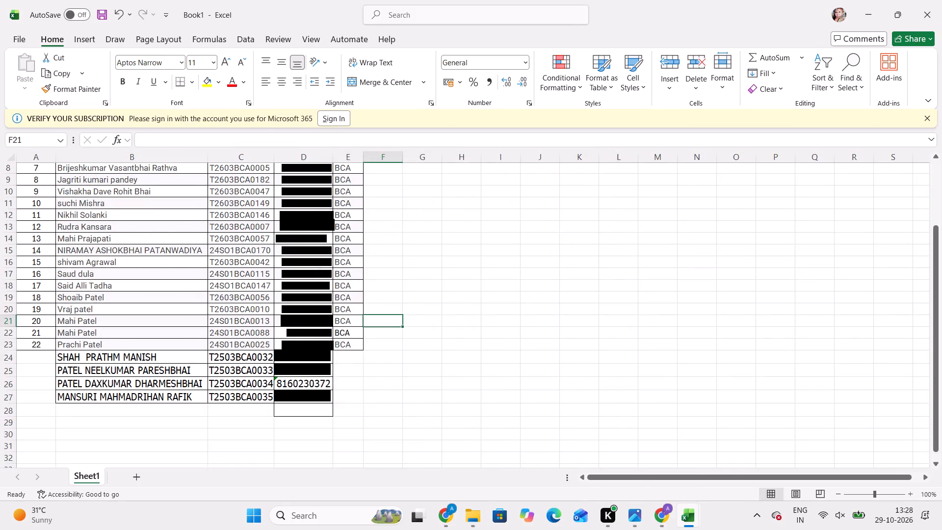
Arrange the new workbook side by side with the Mentor Data_FCA_BCA-I 2025 workbook, with Book1 on the right half.
key(alt+Tab)
key(alt+Tab)
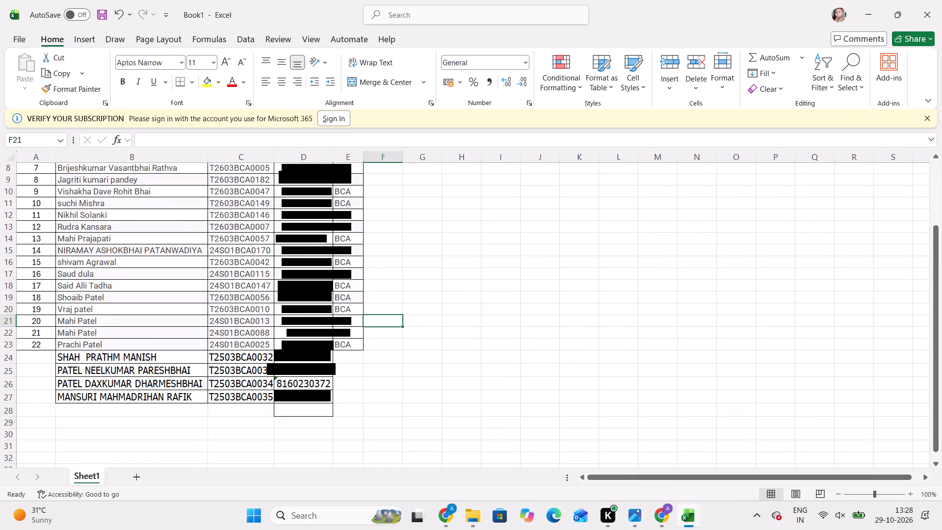
key(super+Right)
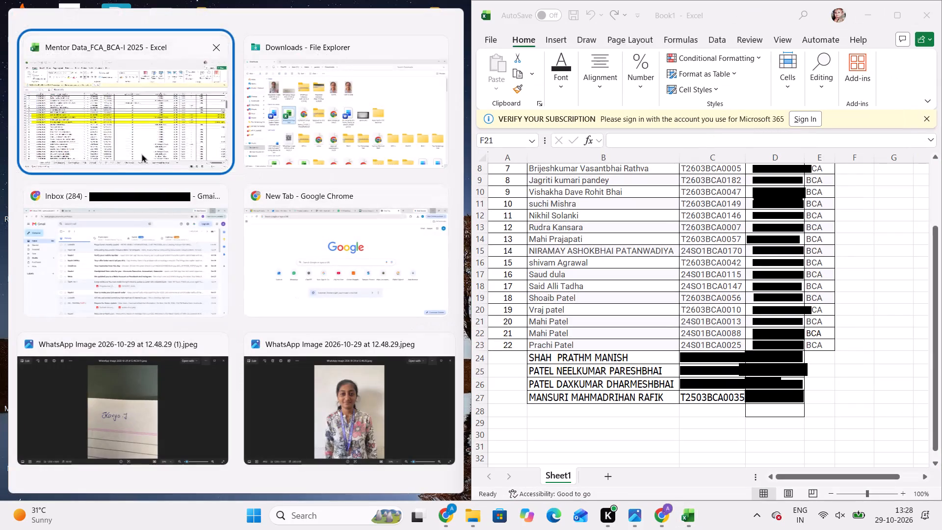
click(141, 154)
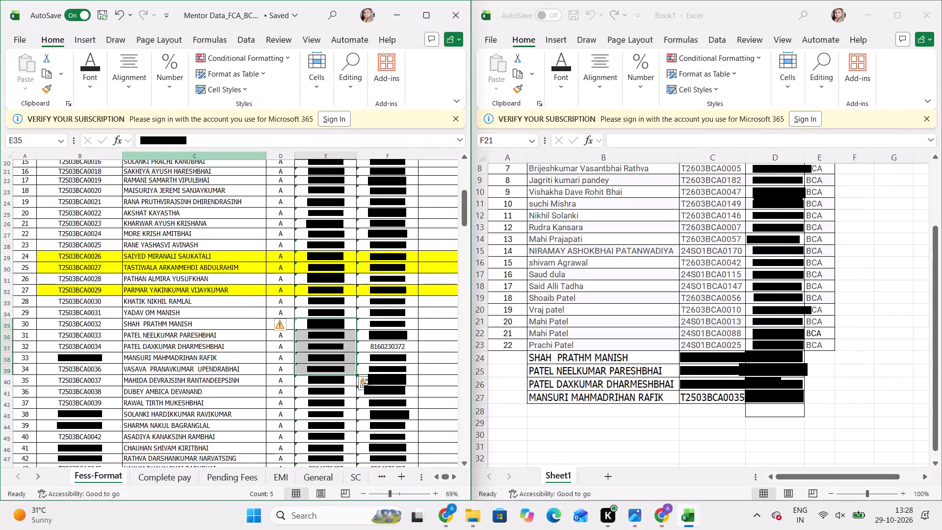
Copy the enrollment numbers and names of students 39 and 40 from the Fess-Format sheet into Book1 starting at B28.
click(189, 257)
scroll(189, 257, down, 1)
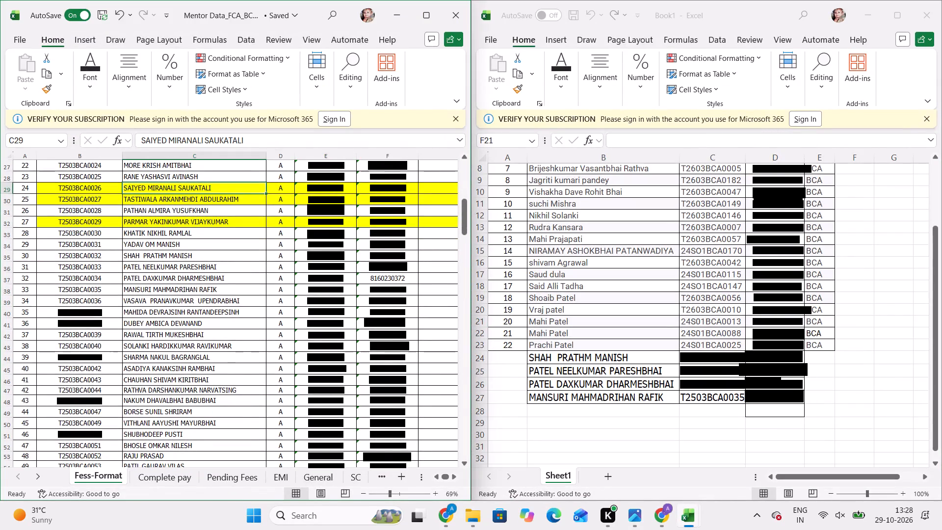
drag(102, 358, 136, 365)
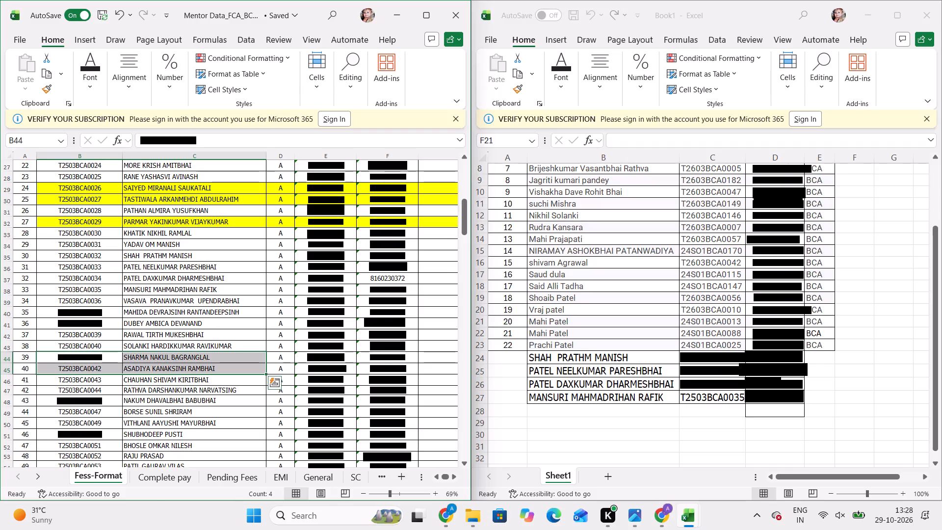
key(ctrl+c)
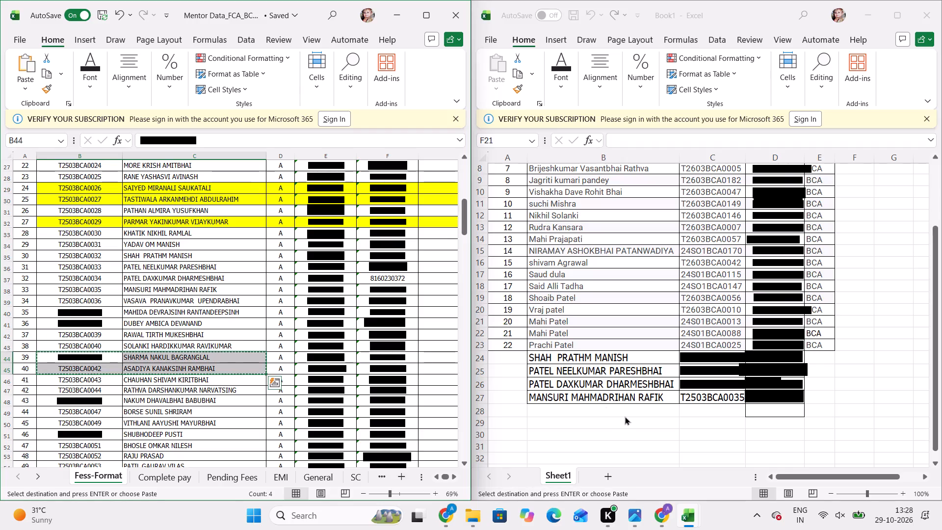
click(561, 411)
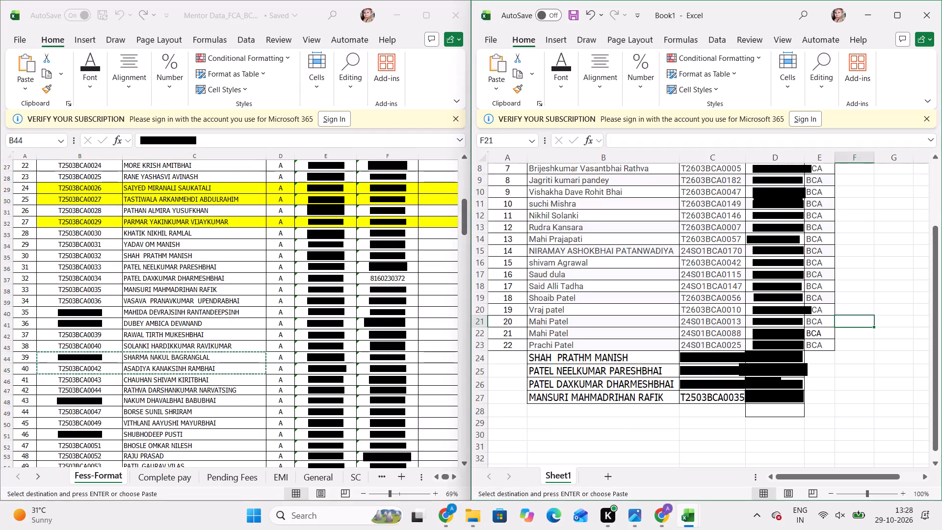
click(561, 411)
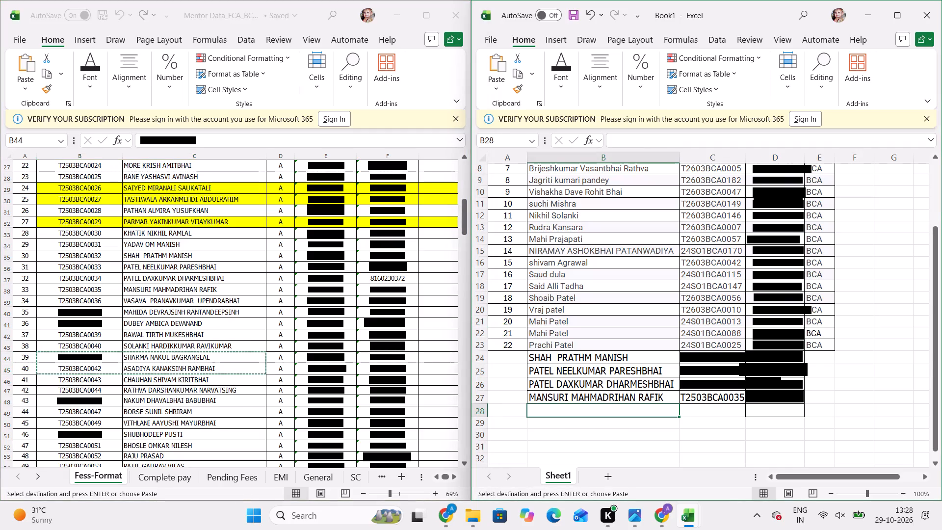
key(ctrl+v)
click(680, 430)
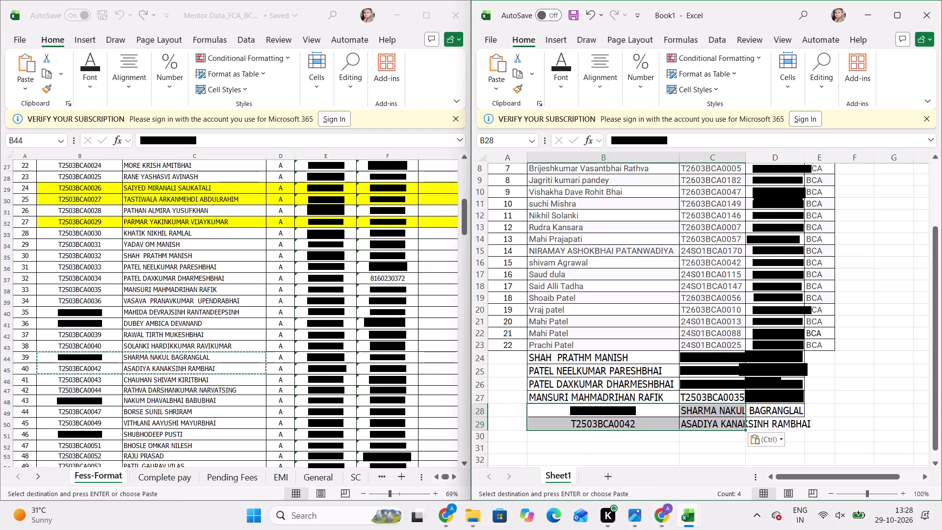
Swap the two pasted columns in rows 28 and 29 so names are in column B and enrollment numbers in column C.
drag(626, 409, 629, 423)
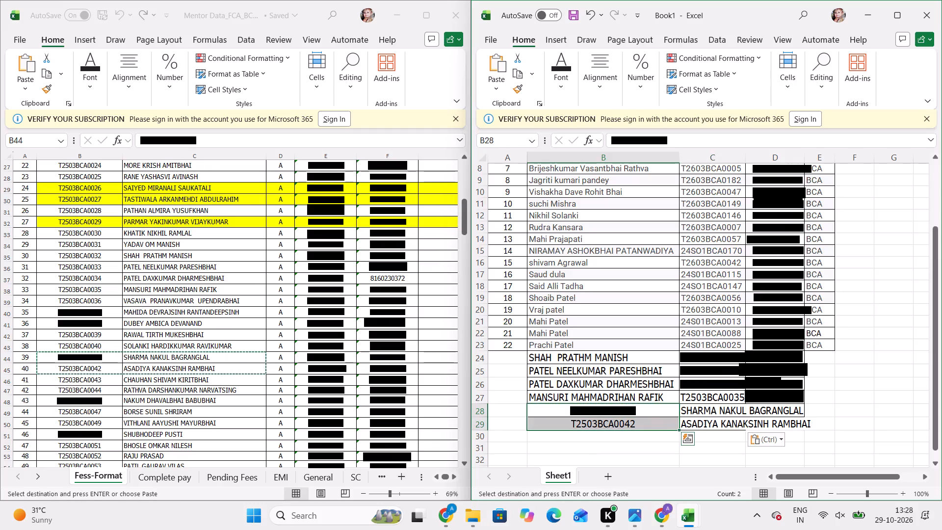
key(ctrl+x)
click(625, 438)
key(ctrl+v)
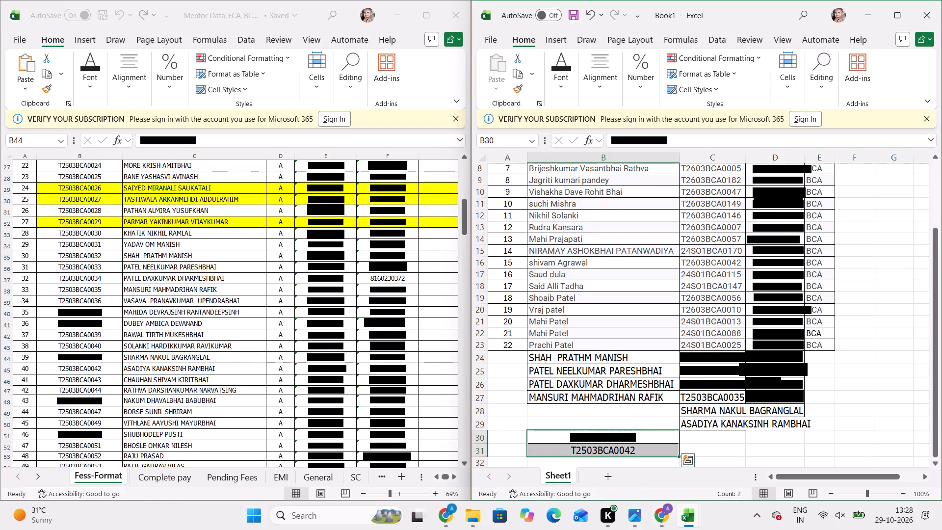
drag(695, 408, 697, 422)
key(ctrl+x)
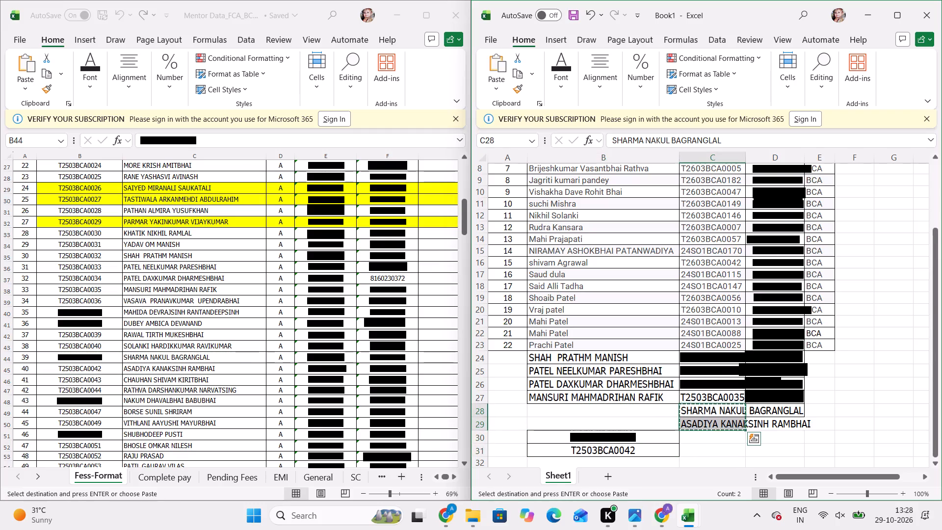
click(581, 406)
key(ctrl+v)
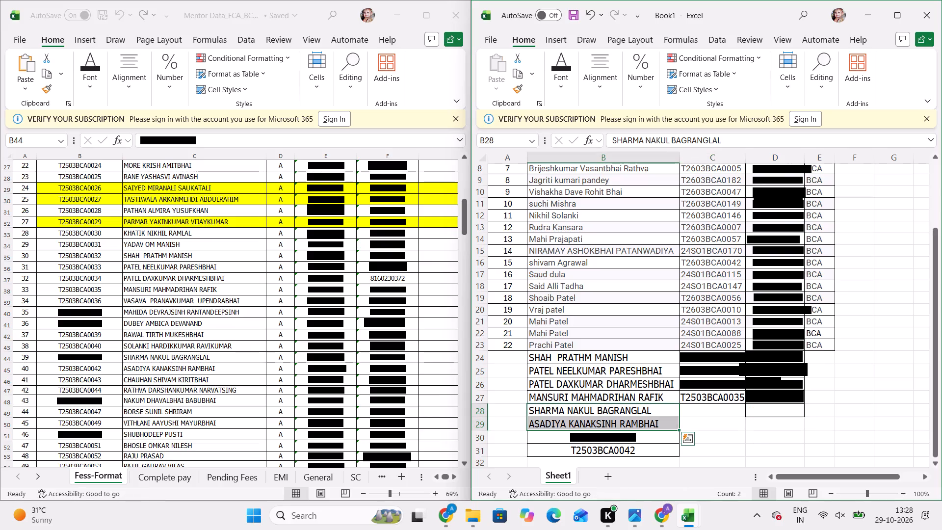
drag(579, 434, 584, 447)
key(ctrl+x)
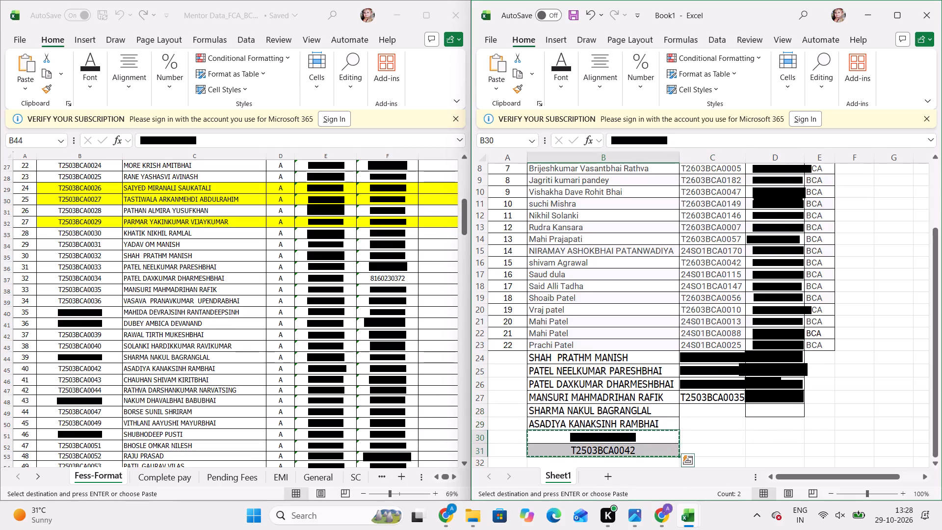
click(700, 408)
key(ctrl+v)
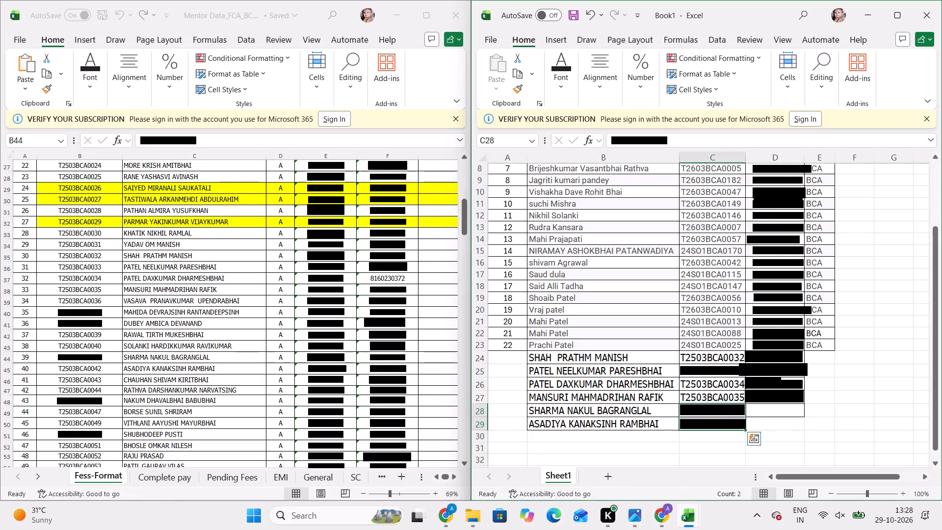
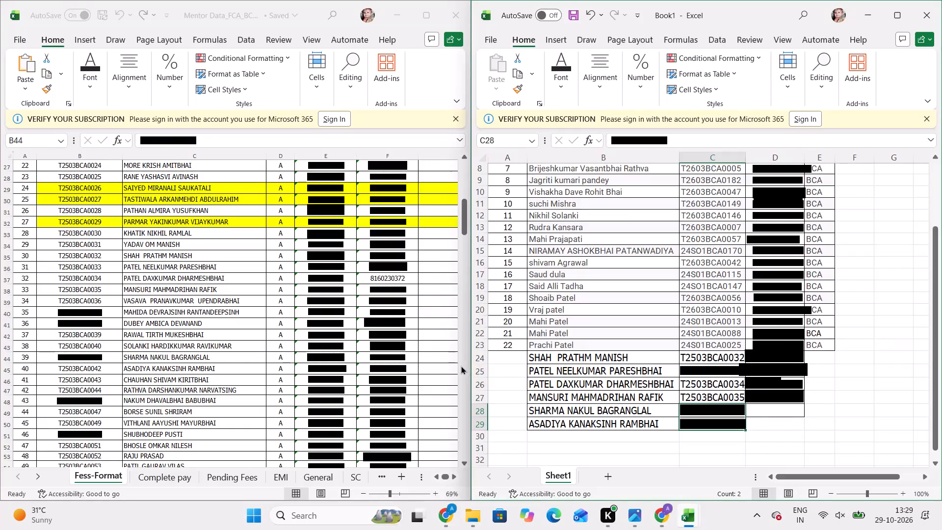
Copy the column E phone numbers of students 39 and 40 from the Fess-Format sheet into Book1 starting at D28.
click(321, 354)
drag(321, 354, 324, 368)
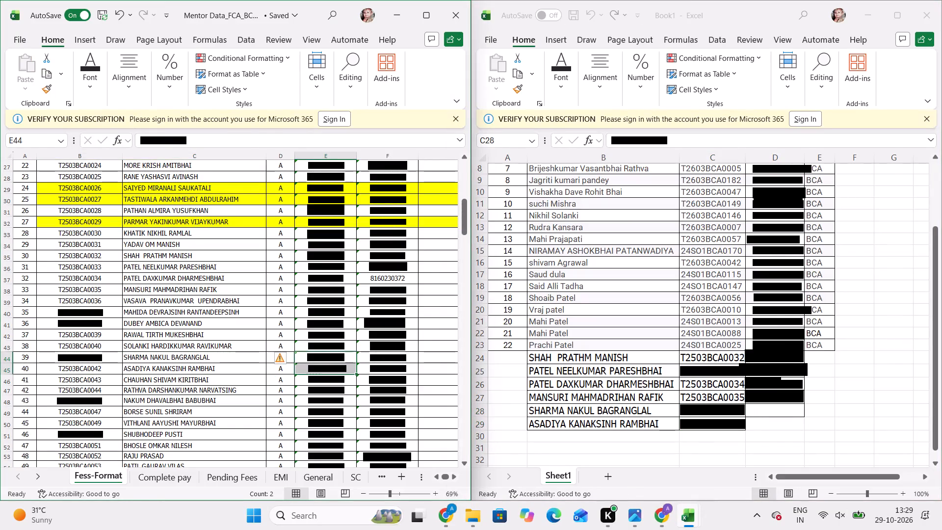
key(ctrl+c)
click(749, 404)
click(757, 407)
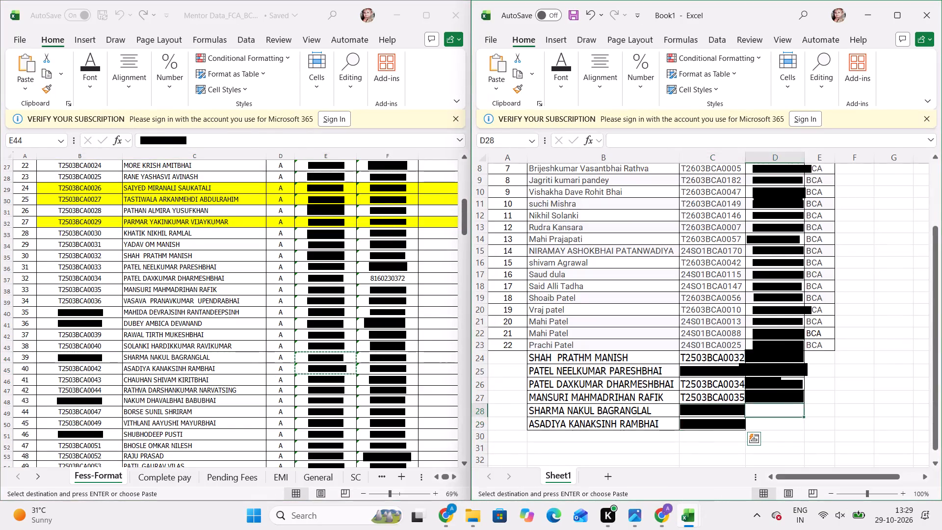
key(ctrl+v)
click(619, 392)
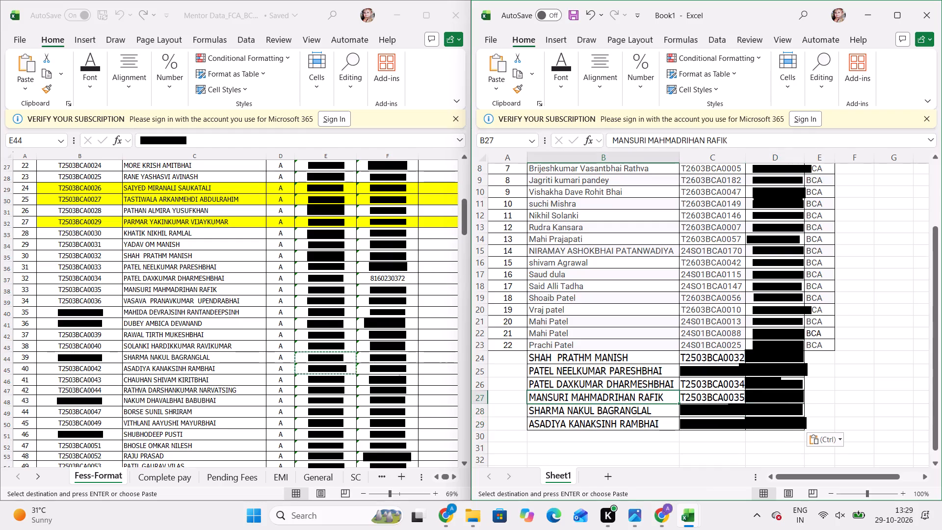
Copy student 48's enrollment number, name, division and phone number from the Fess-Format sheet into Book1 starting at B32.
scroll(399, 374, down, 4)
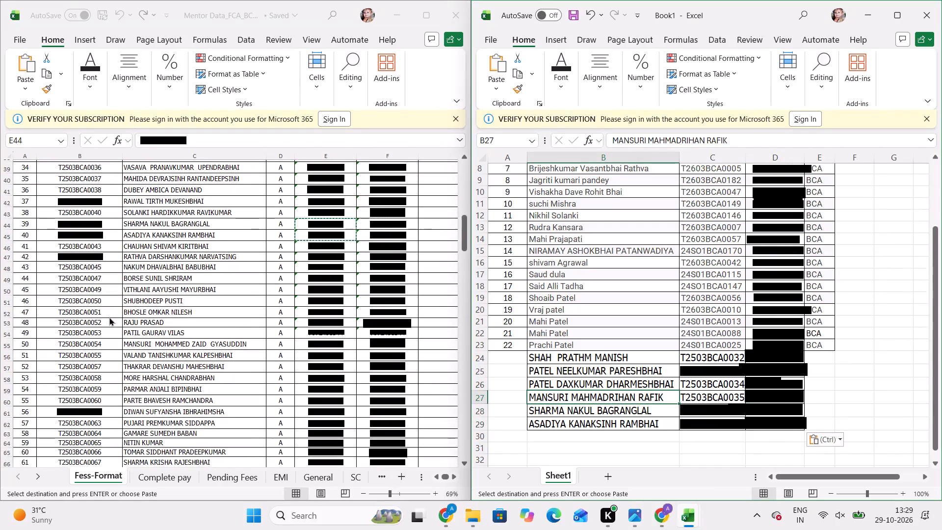
click(104, 321)
drag(102, 322, 262, 325)
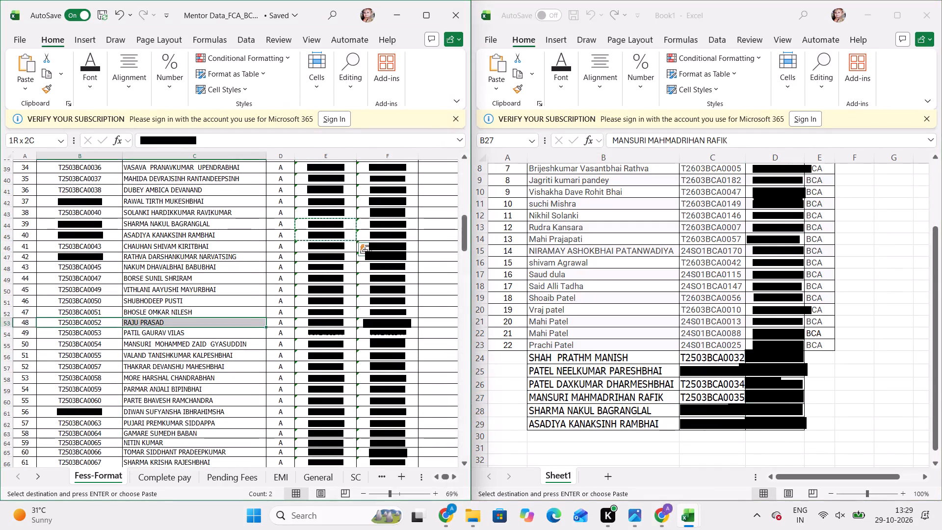
drag(262, 325, 305, 322)
key(ctrl+c)
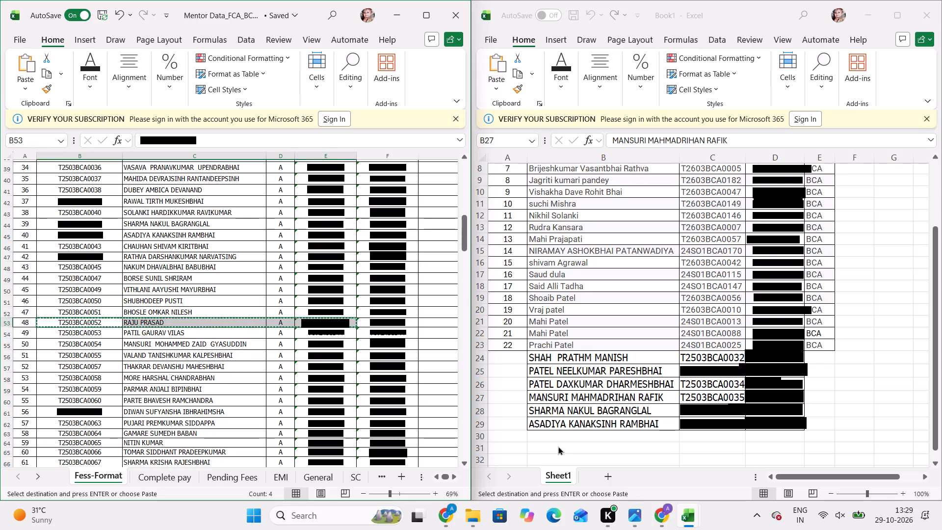
click(550, 442)
click(554, 454)
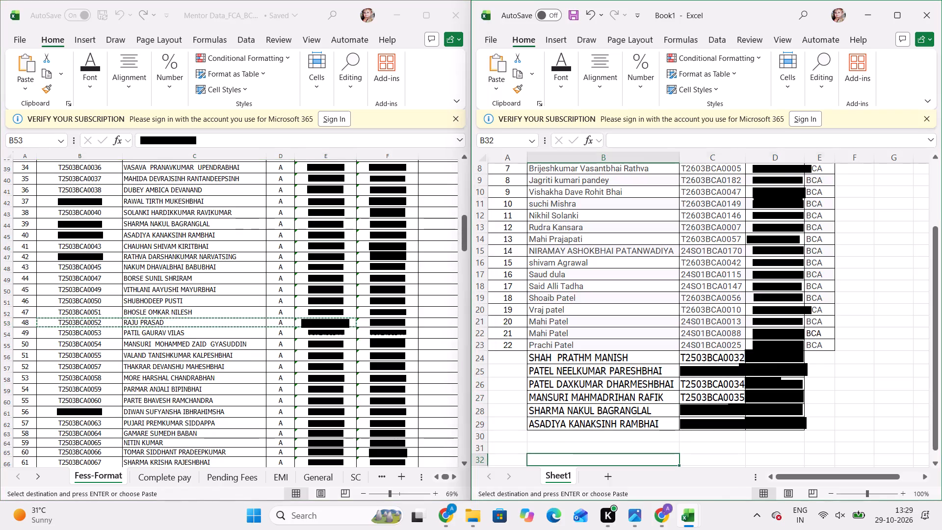
key(ctrl+v)
scroll(597, 381, down, 1)
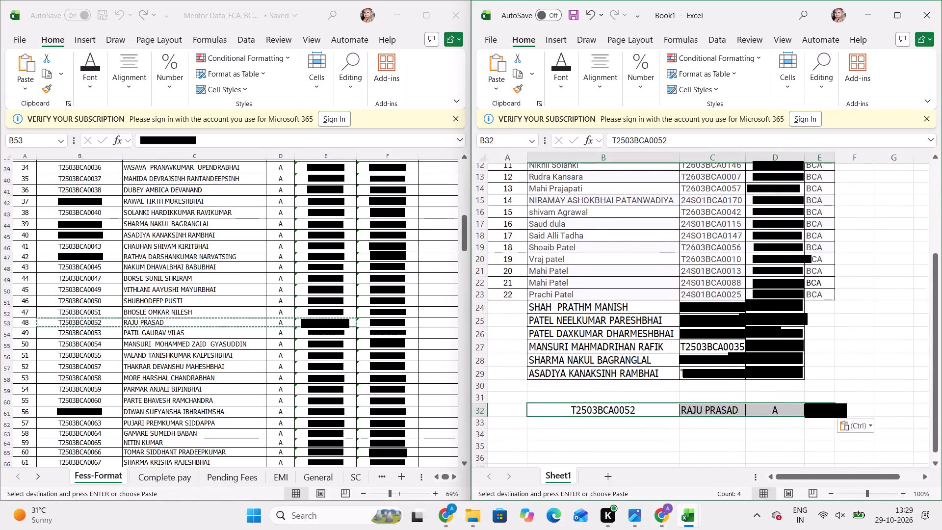
Move the pasted name to B30, enrollment number to C30 and phone number to D30, and delete the leftover division letter in D32.
click(703, 413)
key(ctrl+x)
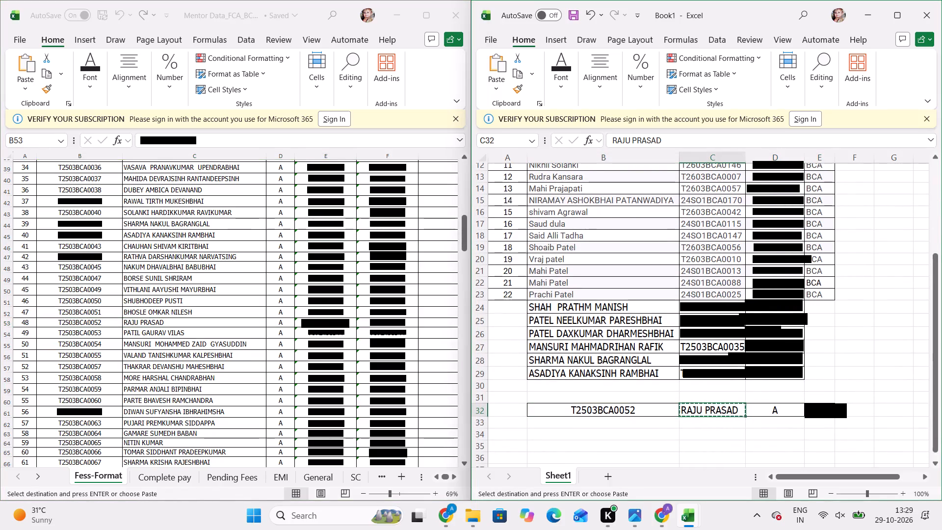
click(622, 386)
key(ctrl+v)
click(611, 411)
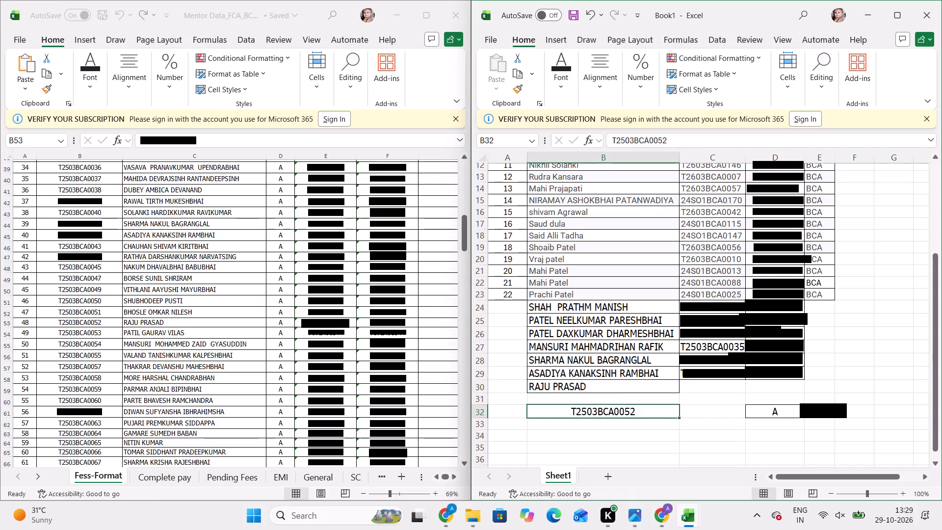
key(ctrl+x)
click(709, 386)
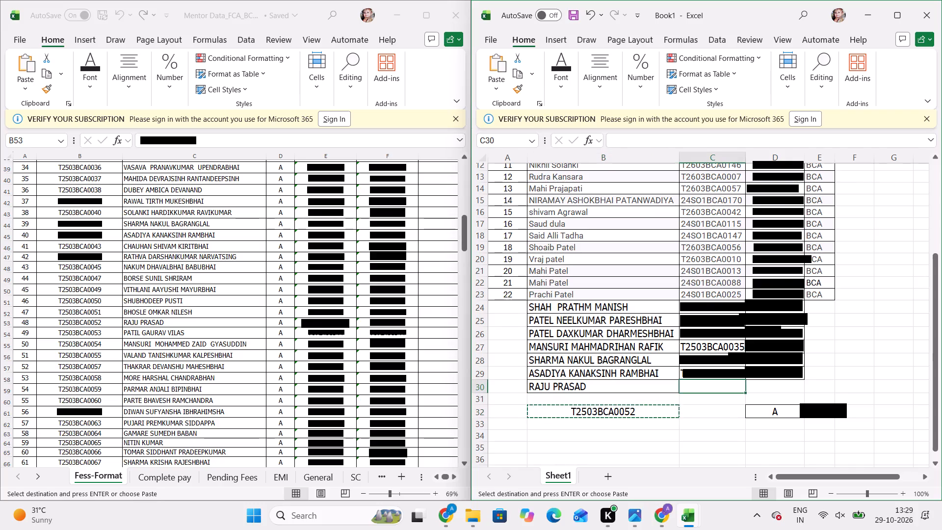
key(ctrl+v)
click(816, 411)
key(ctrl+x)
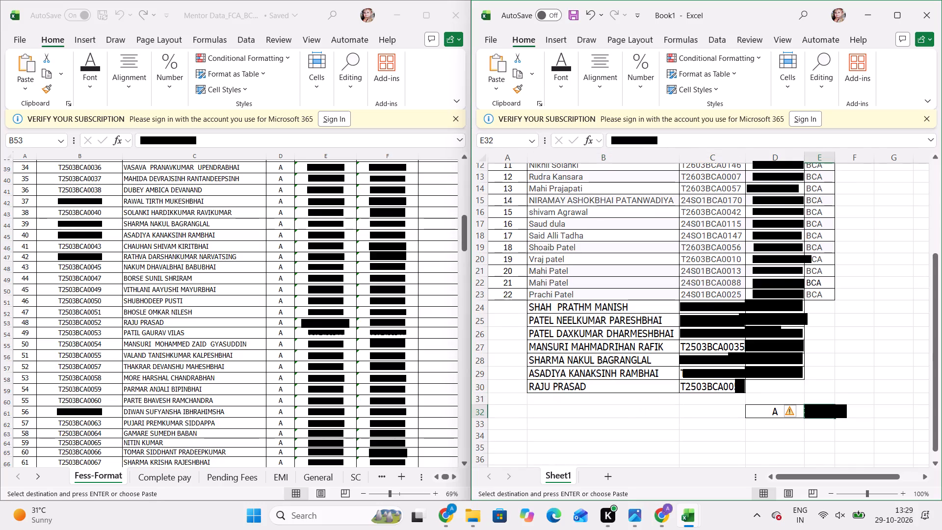
click(767, 384)
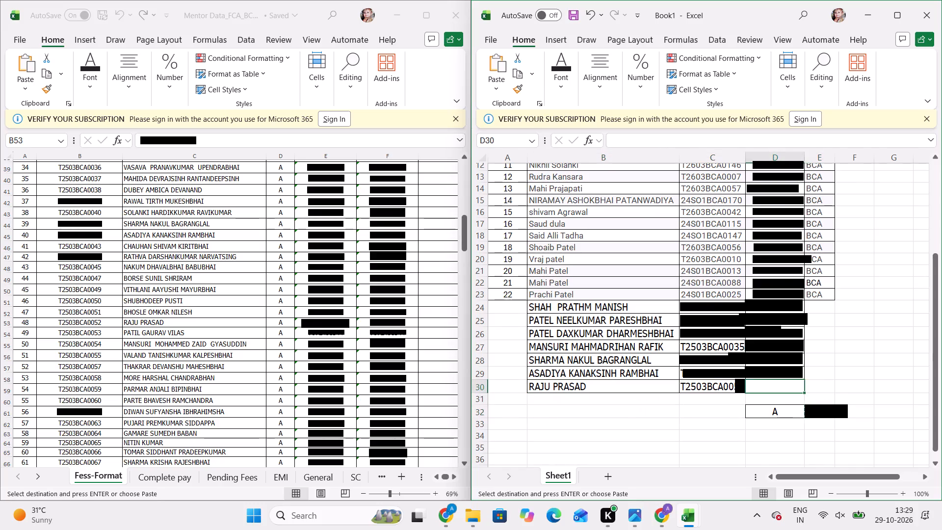
key(ctrl+v)
click(774, 417)
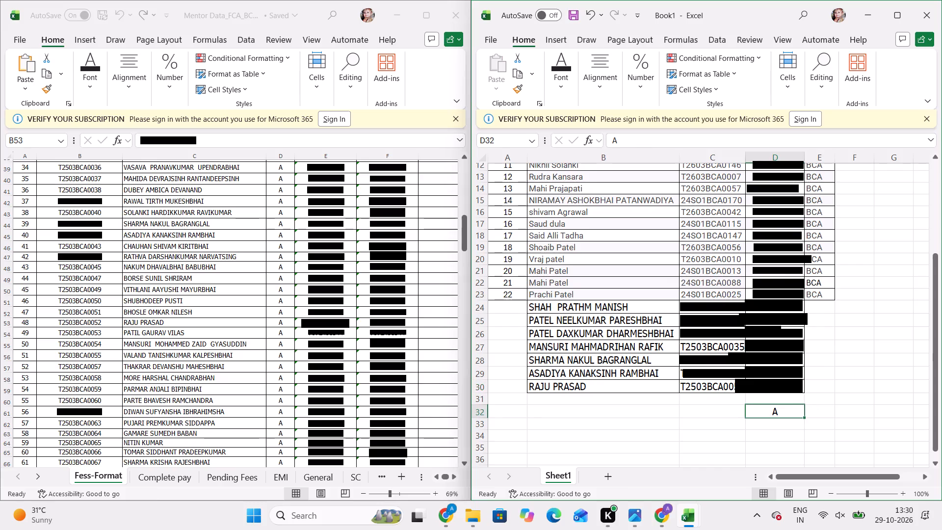
key(Delete)
Extend the Sr. No series in column A of Book1 down to number 41 in row 42.
scroll(228, 302, down, 1)
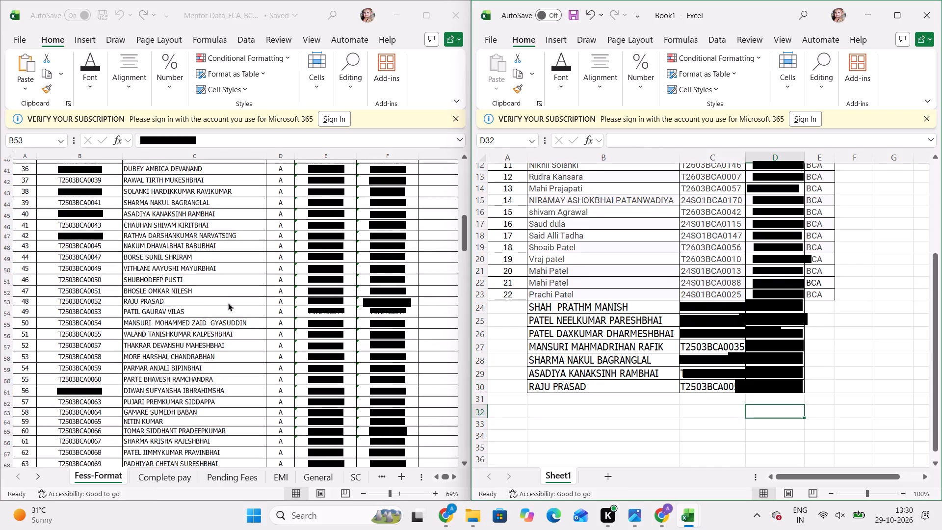
scroll(228, 302, down, 1)
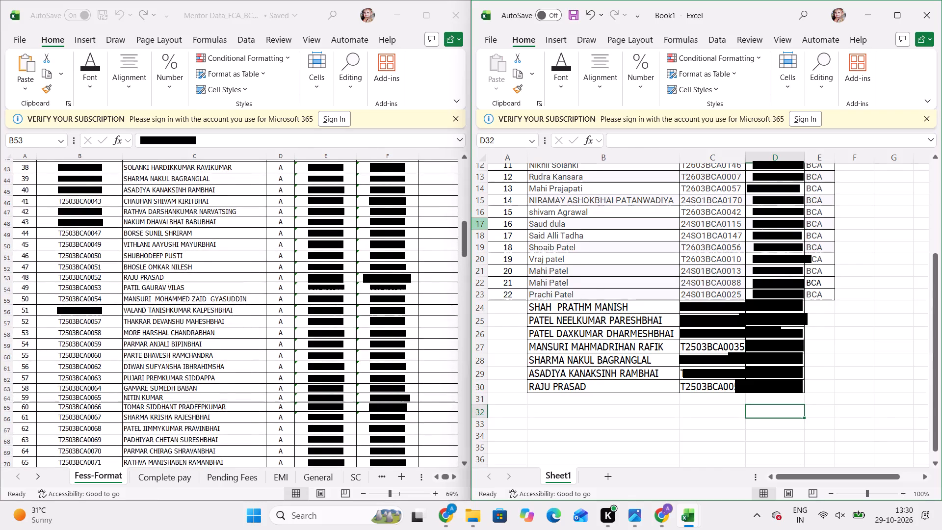
drag(509, 254, 509, 293)
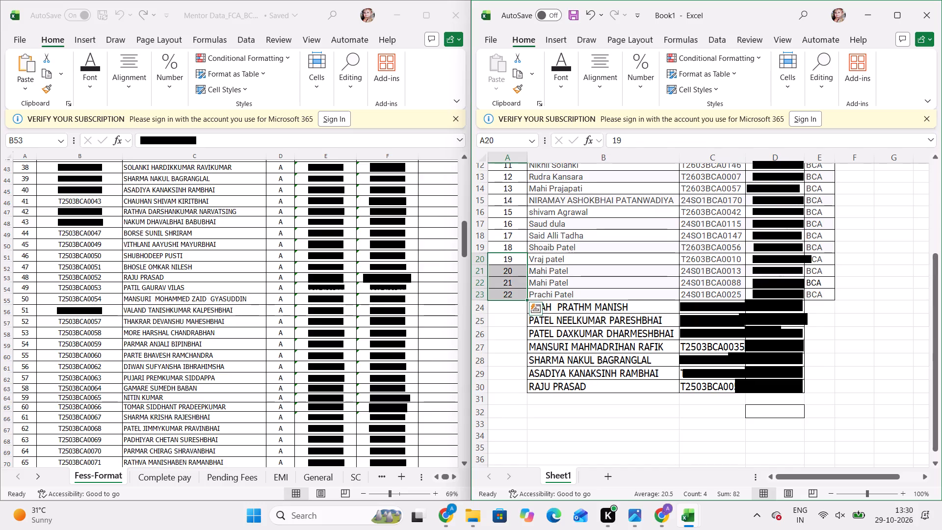
drag(525, 301, 528, 465)
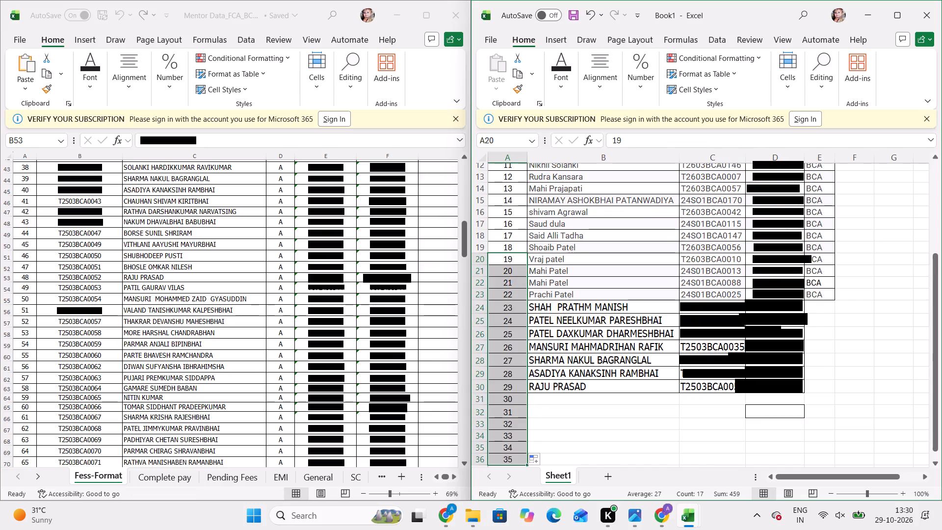
scroll(577, 384, down, 2)
drag(526, 365, 523, 437)
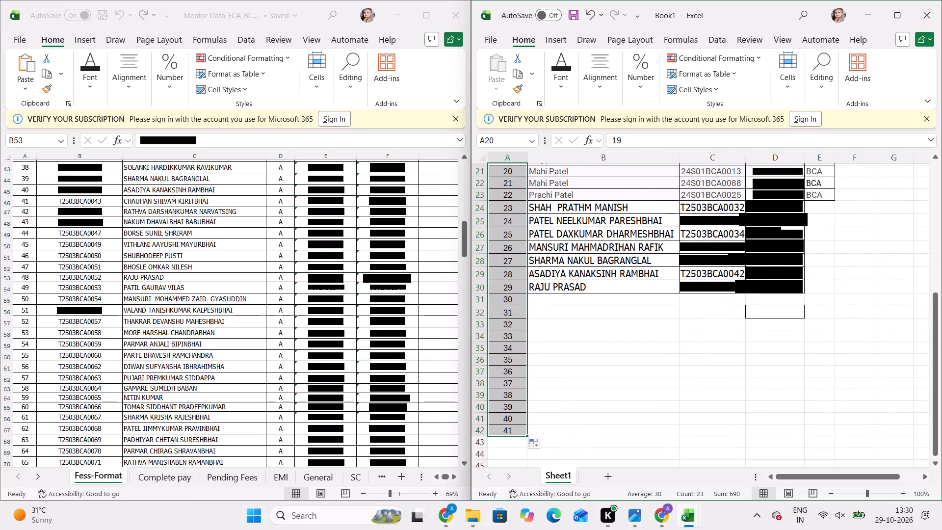
click(568, 403)
Copy the names, divisions and phone numbers of students 88 and 89 (C93:E94) from the Fess-Format sheet into Book1 starting at B35.
scroll(568, 403, up, 3)
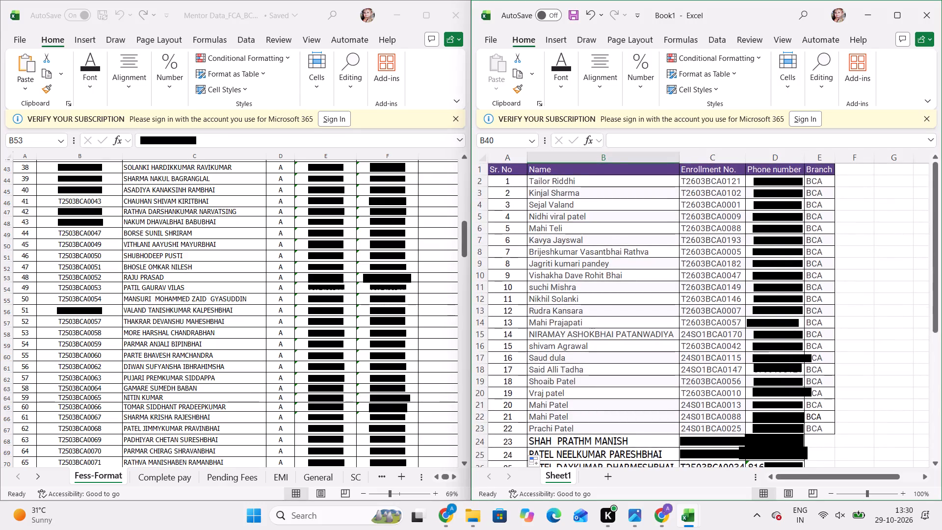
scroll(213, 311, down, 2)
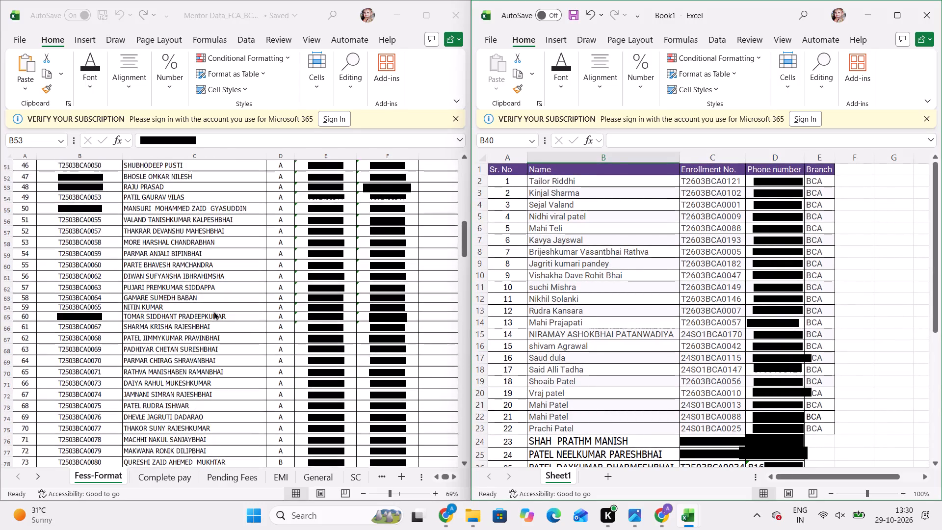
scroll(213, 311, down, 2)
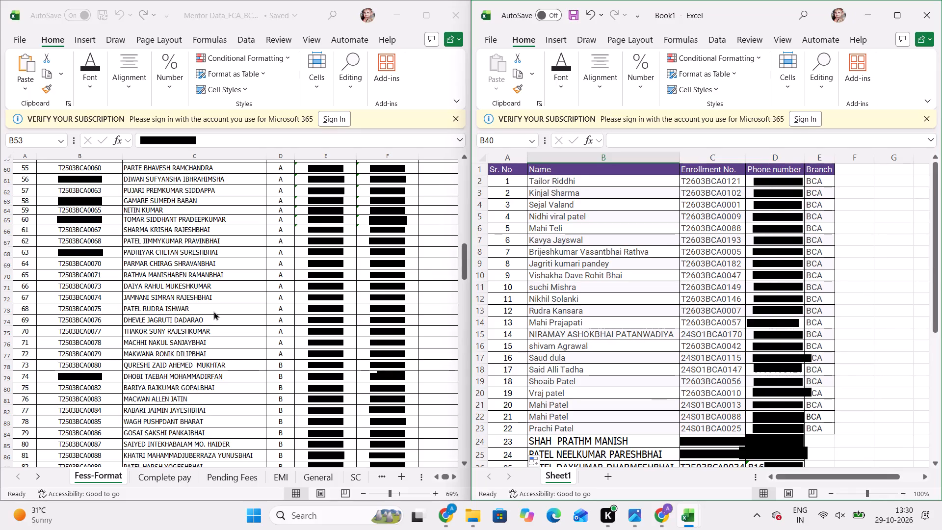
click(590, 300)
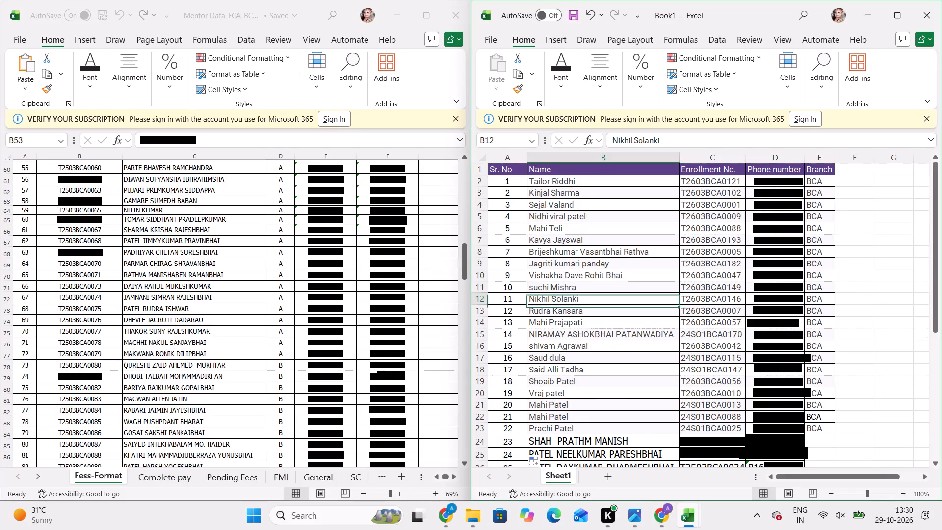
scroll(590, 300, down, 3)
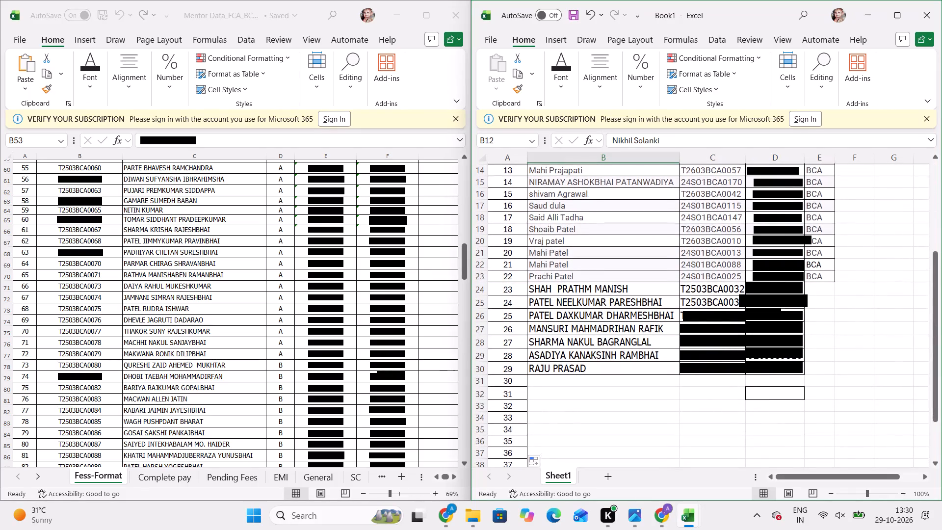
scroll(590, 300, down, 1)
scroll(241, 327, down, 1)
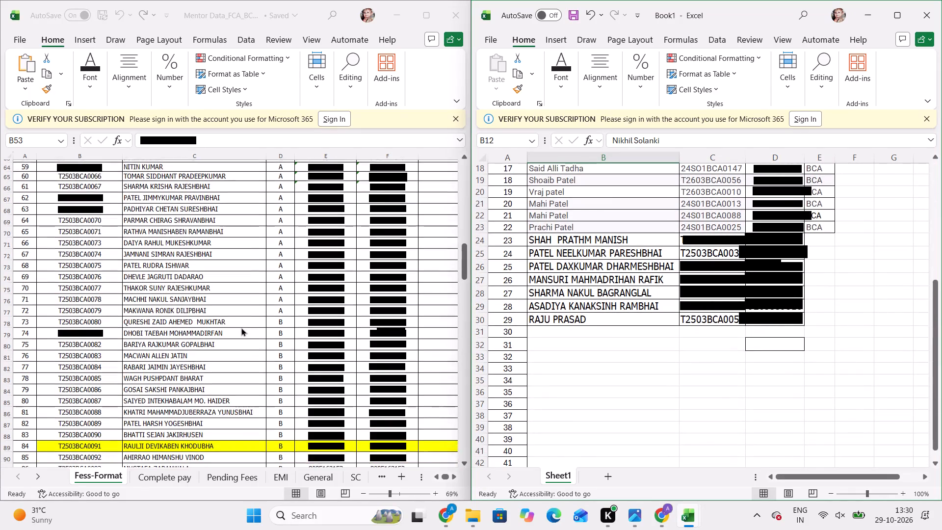
scroll(241, 327, down, 2)
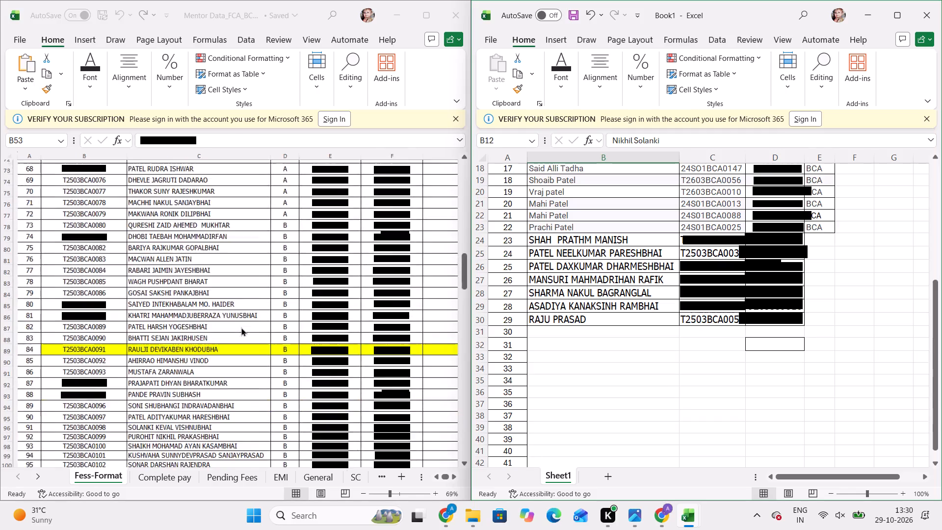
scroll(241, 327, down, 3)
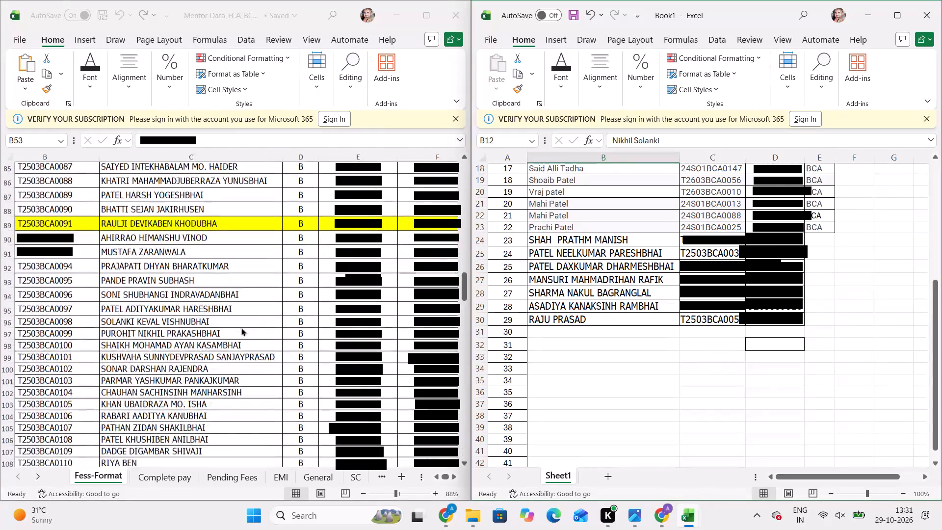
scroll(241, 327, down, 1)
click(151, 313)
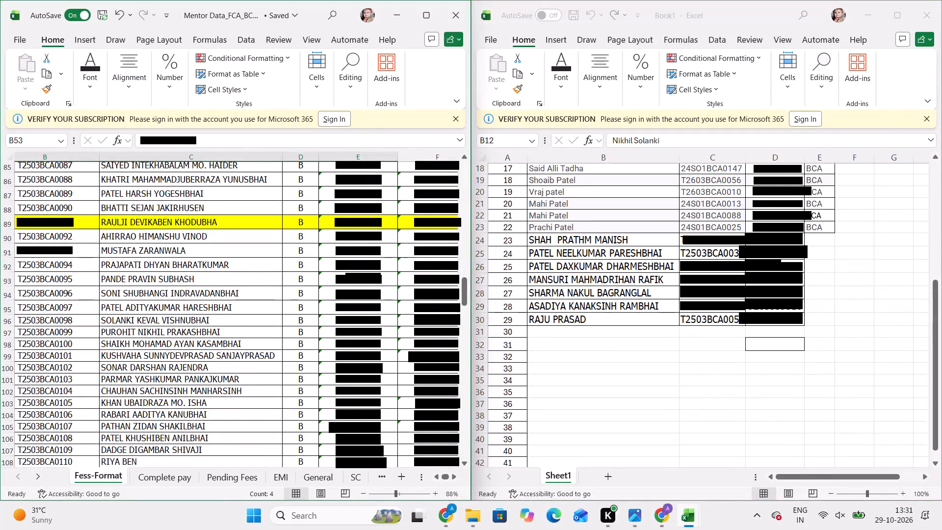
drag(149, 279, 322, 296)
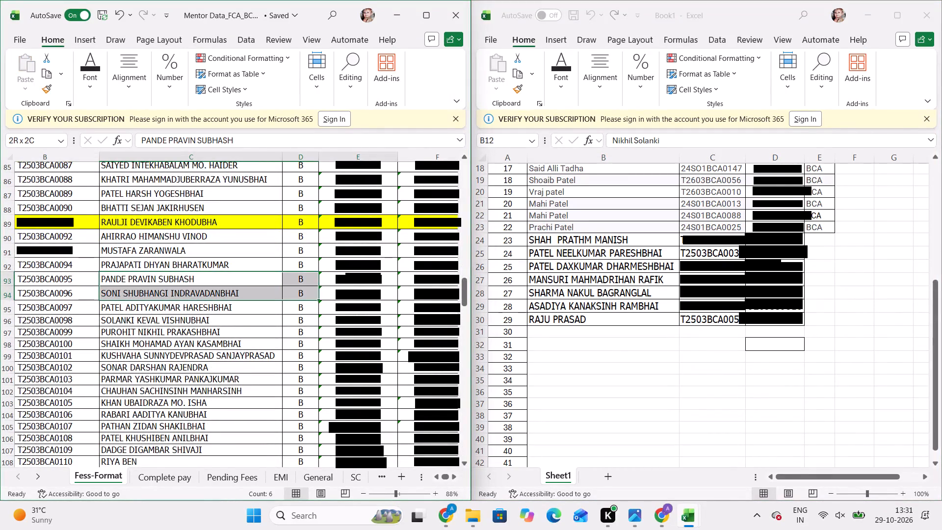
drag(322, 296, 366, 288)
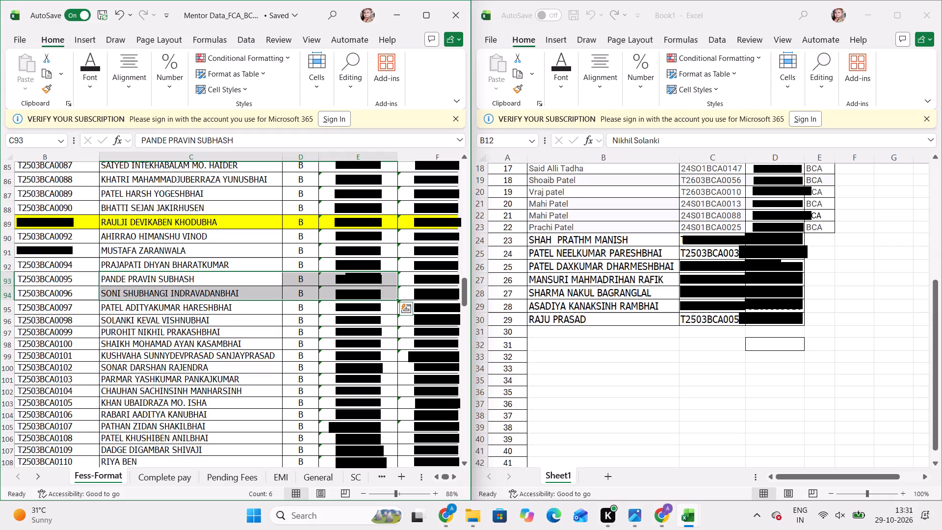
key(ctrl+c)
click(580, 381)
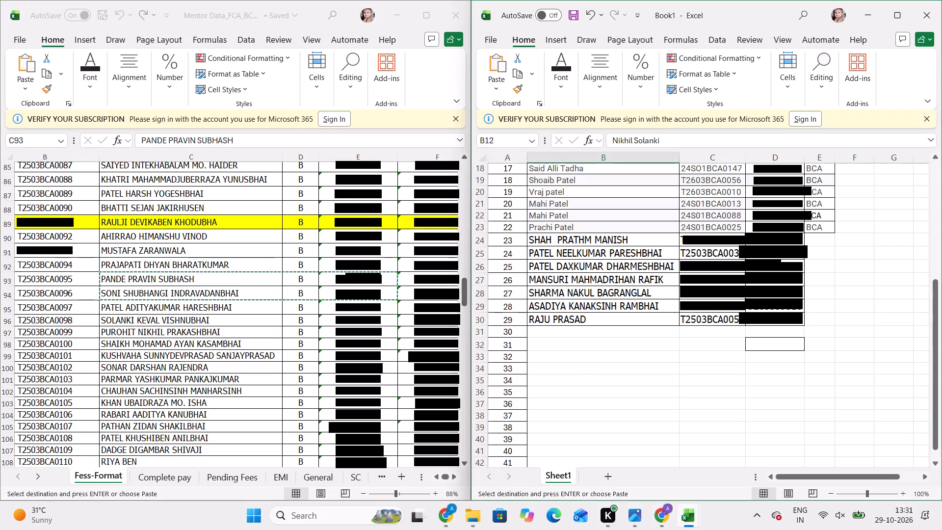
click(580, 381)
key(ctrl+v)
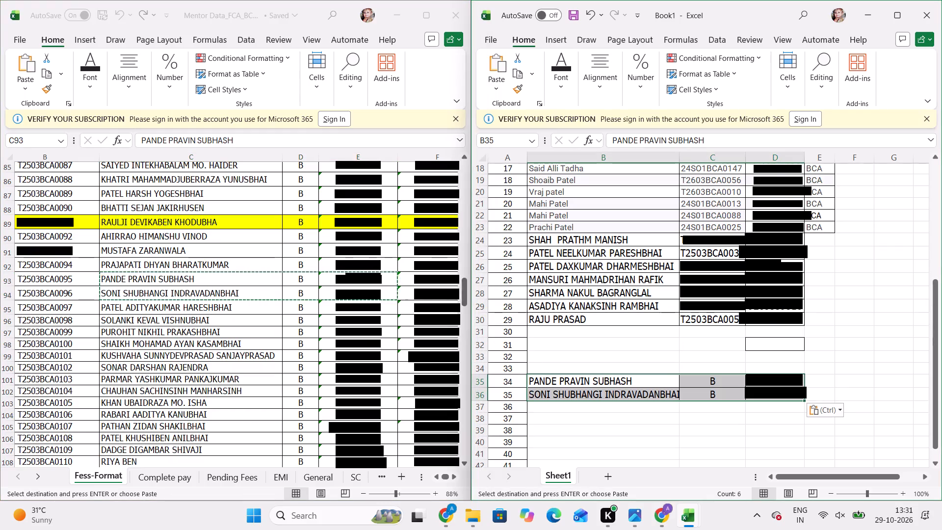
Move the two pasted names from B35:B36 to B31:B32 and their phone numbers from D35:D36 to D31:D32 in Book1.
click(601, 415)
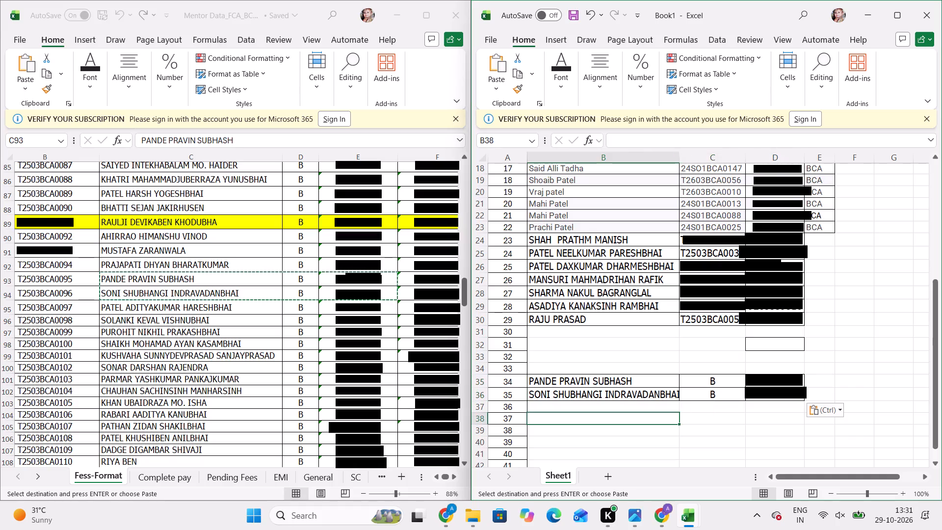
drag(602, 378, 605, 394)
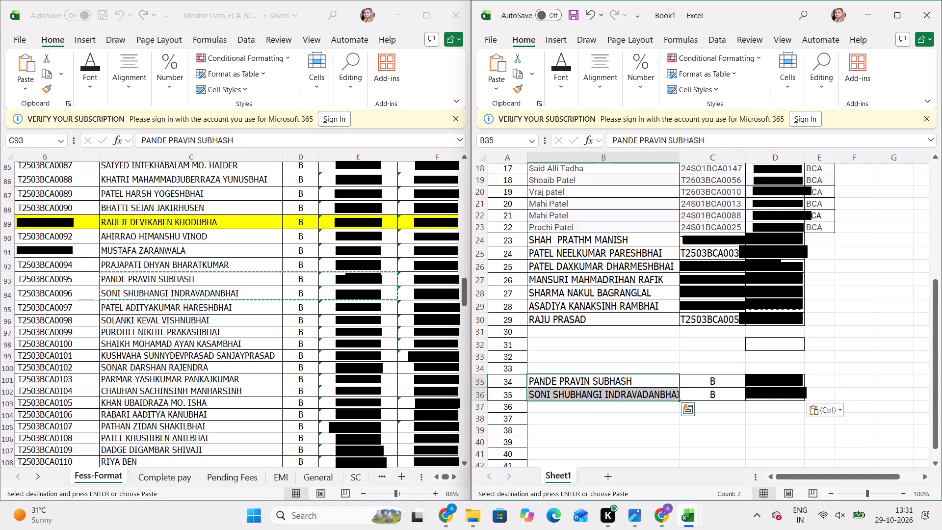
key(ctrl+x)
click(600, 330)
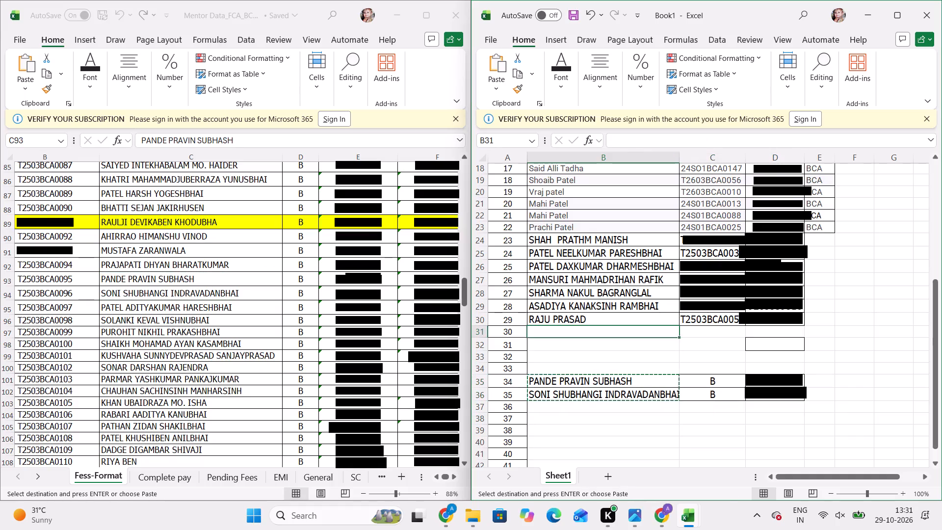
key(ctrl+v)
drag(767, 381, 771, 393)
key(ctrl+x)
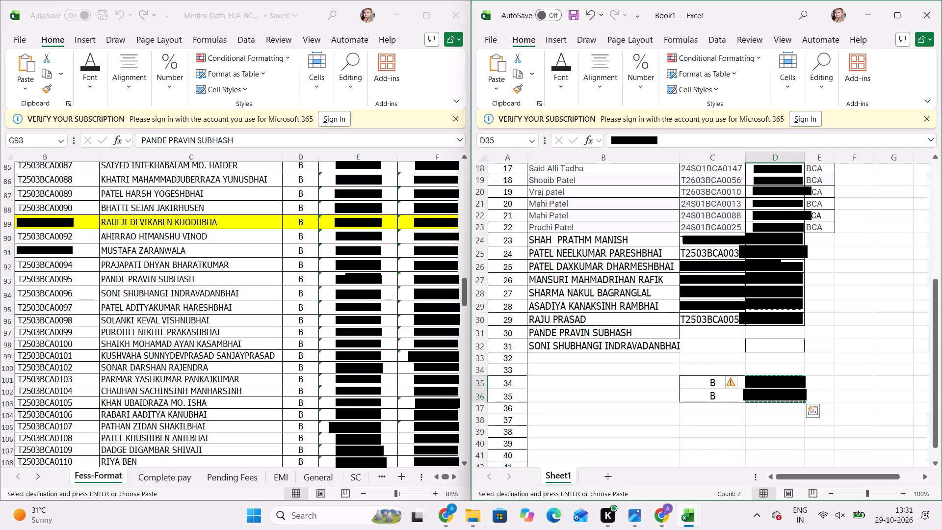
click(776, 335)
key(ctrl+v)
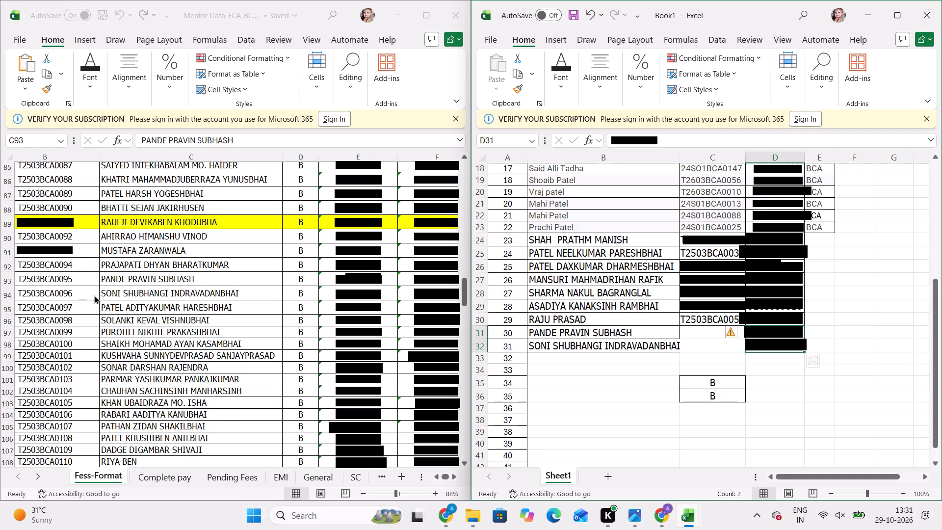
Copy the matching two enrollment numbers (B93:B94) from the Fess-Format sheet into Book1 at C31:C32.
click(75, 279)
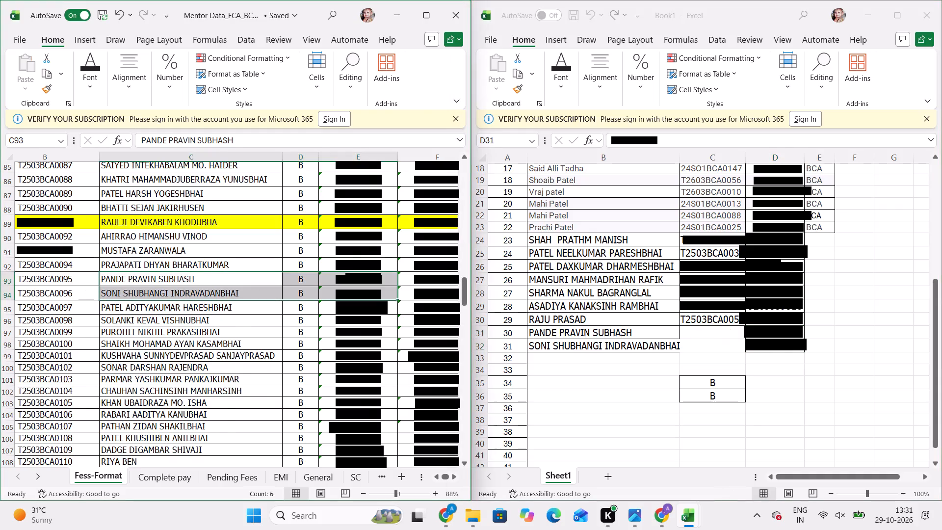
drag(68, 279, 70, 291)
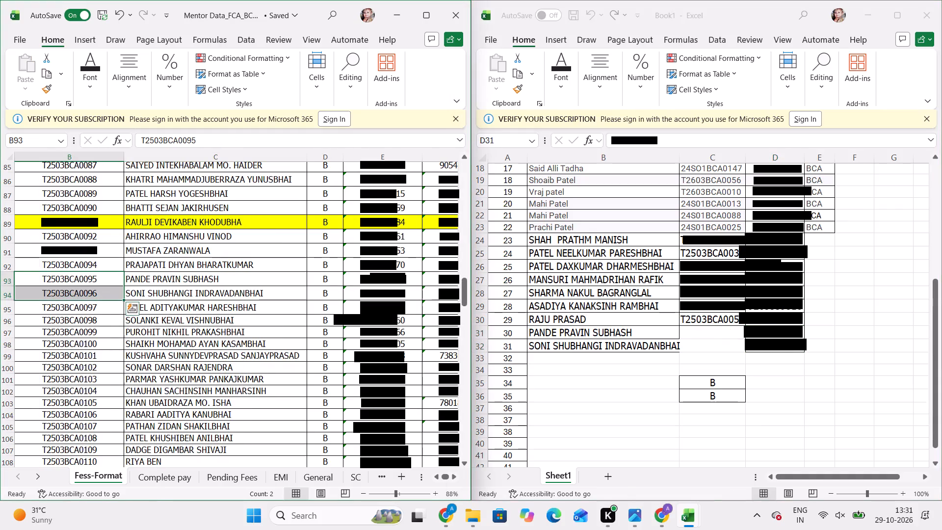
key(ctrl+c)
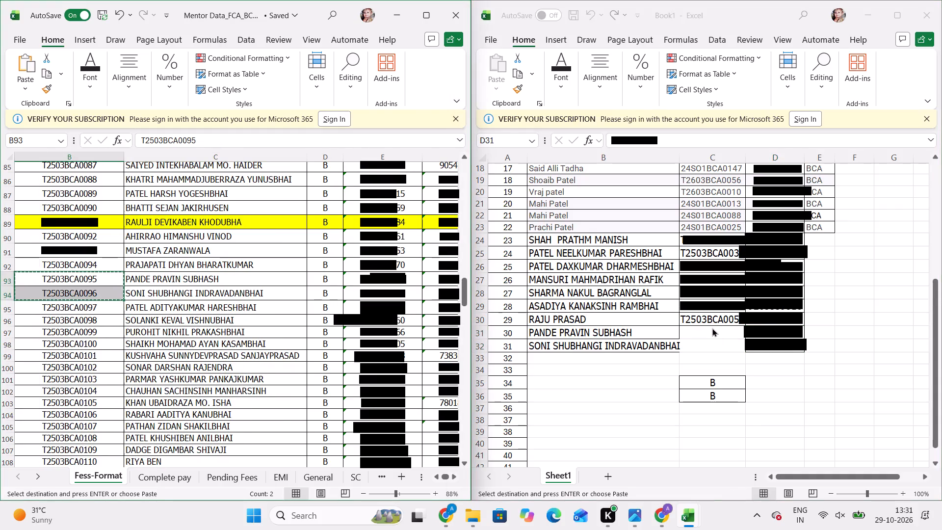
click(712, 328)
click(712, 328)
key(ctrl+v)
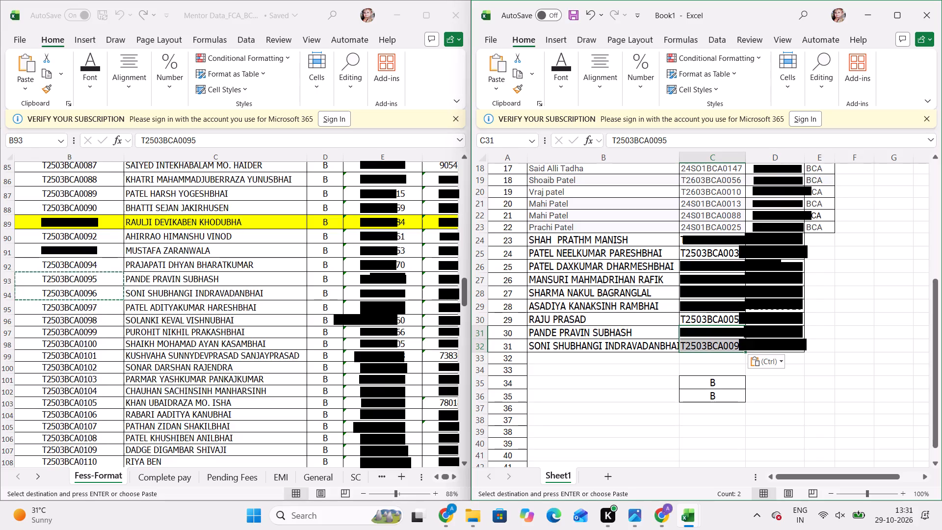
Fill the course value BCA down column E of Book1 from E22:E23 through row 32.
drag(824, 216, 824, 219)
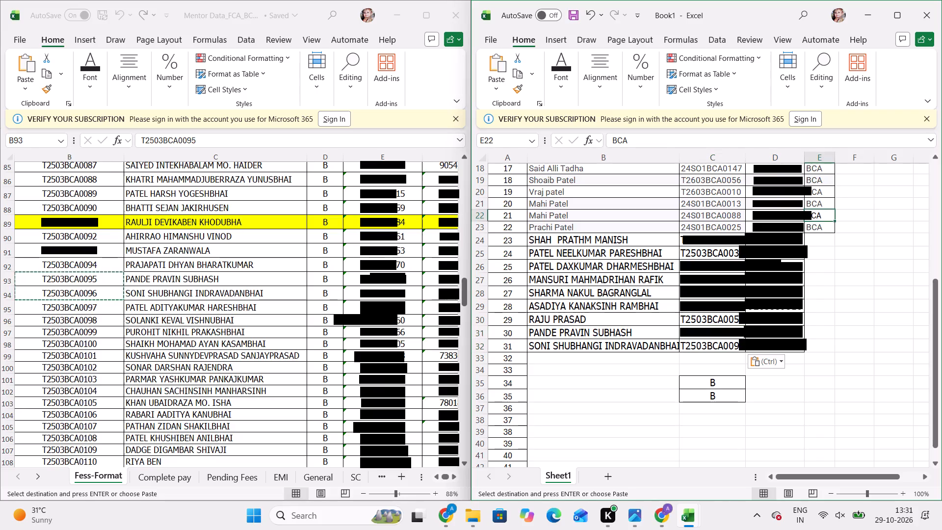
drag(824, 219, 826, 224)
drag(837, 234, 839, 338)
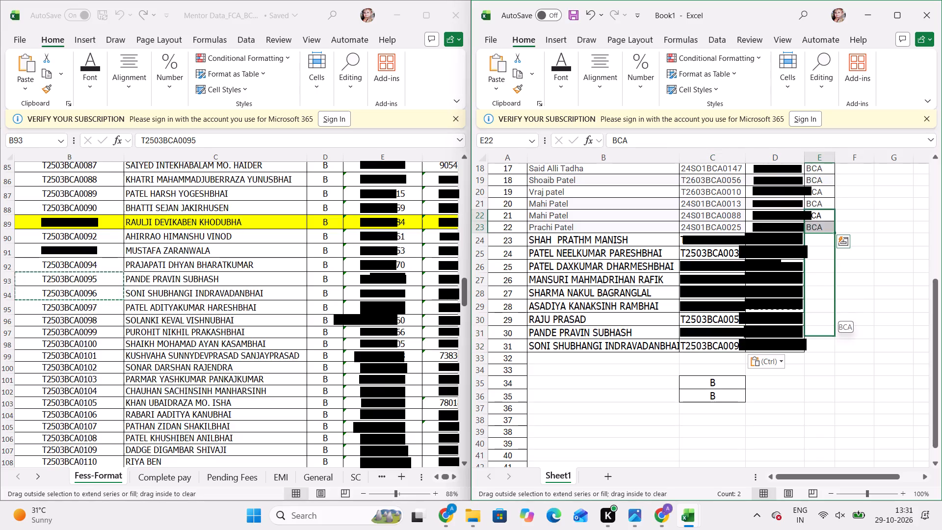
drag(839, 338, 838, 353)
click(724, 296)
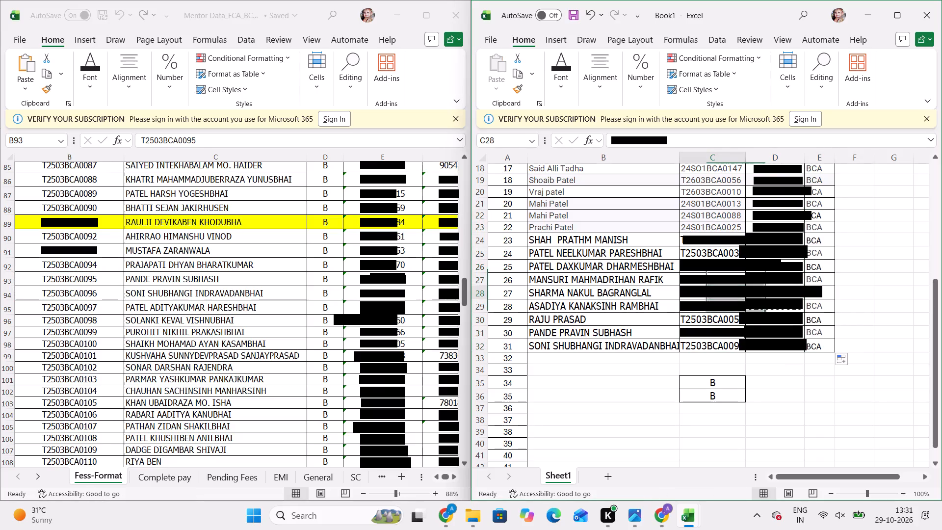
Copy the enrollment numbers, names, divisions and phone numbers in B101:E102 of the Fess-Format sheet into Book1 starting at B35.
scroll(641, 303, down, 1)
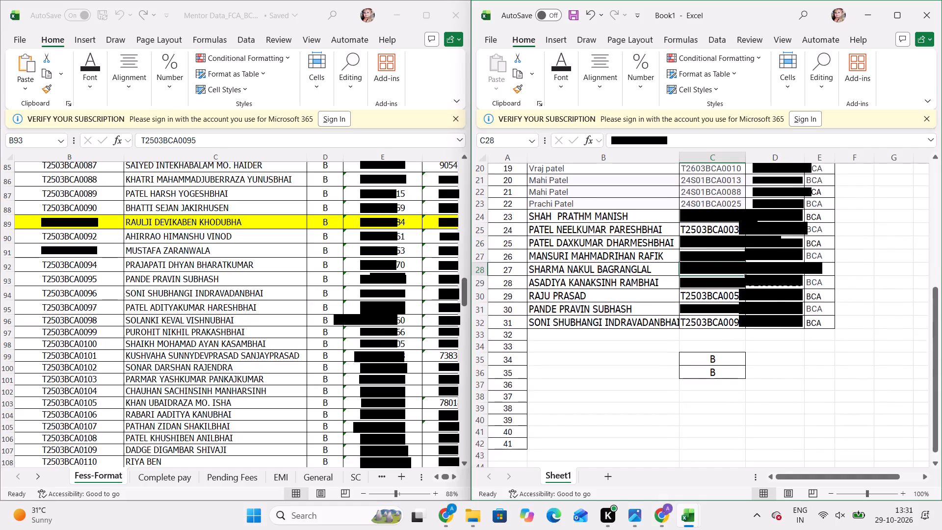
scroll(180, 307, down, 2)
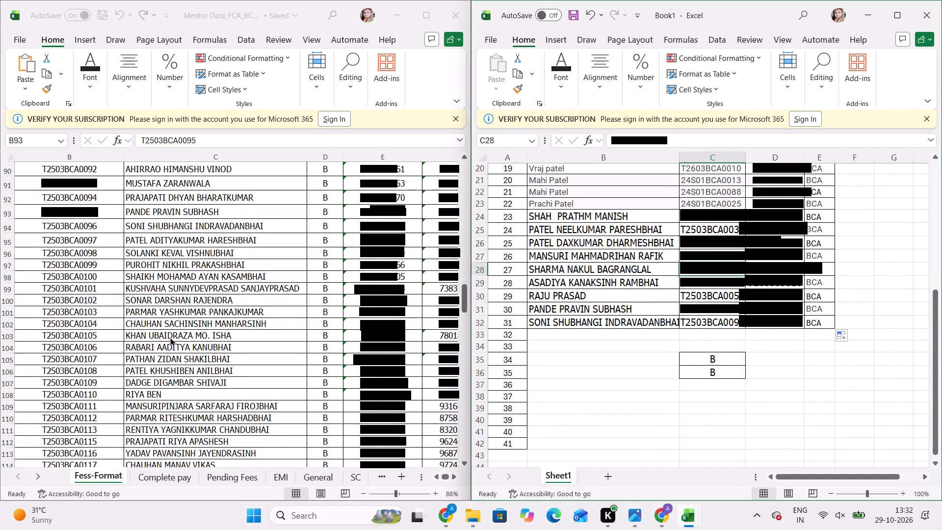
click(170, 337)
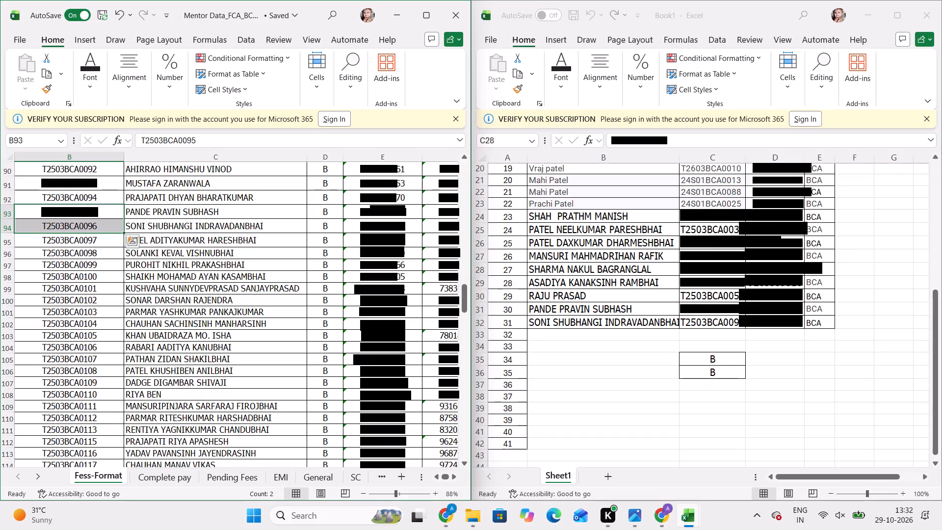
drag(111, 312, 374, 320)
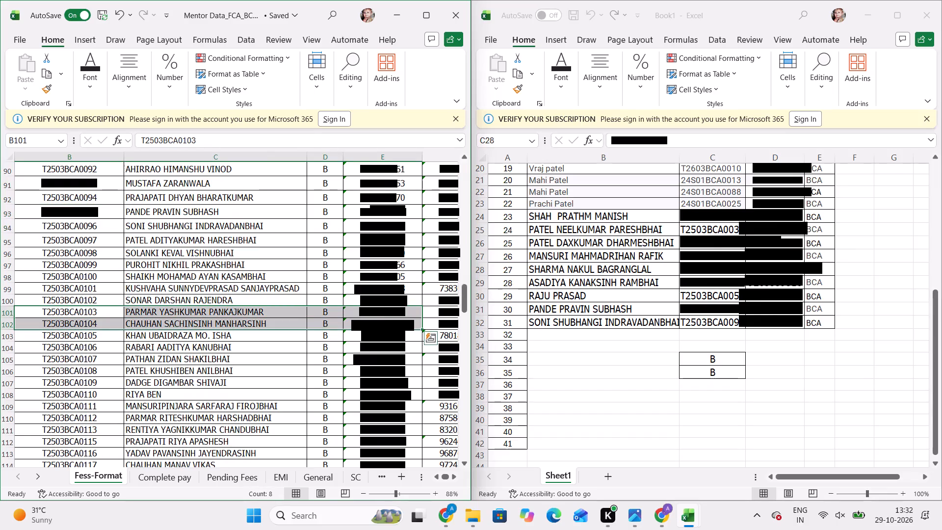
key(ctrl+c)
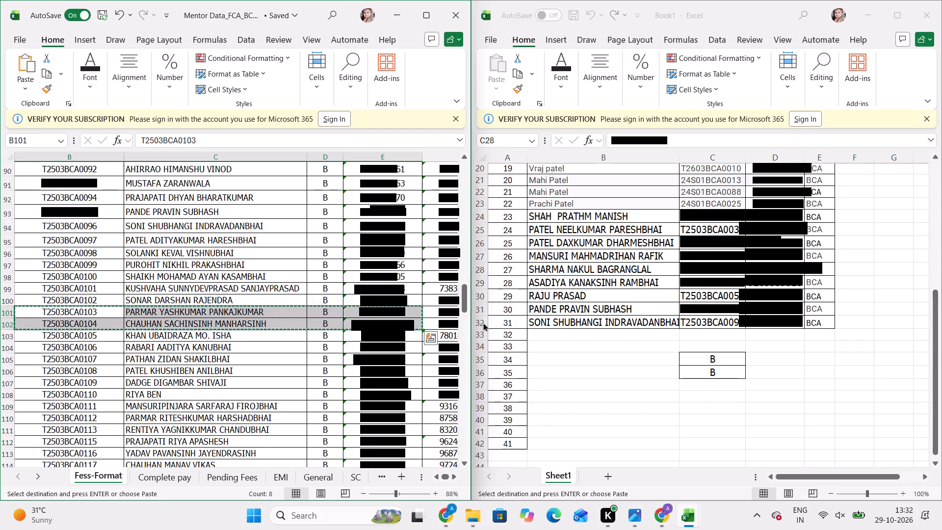
click(559, 361)
click(560, 361)
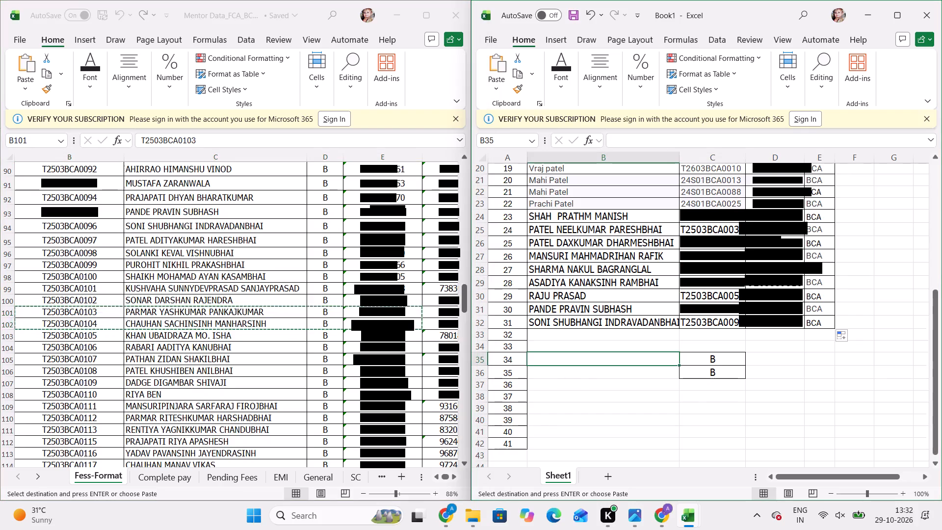
key(ctrl+v)
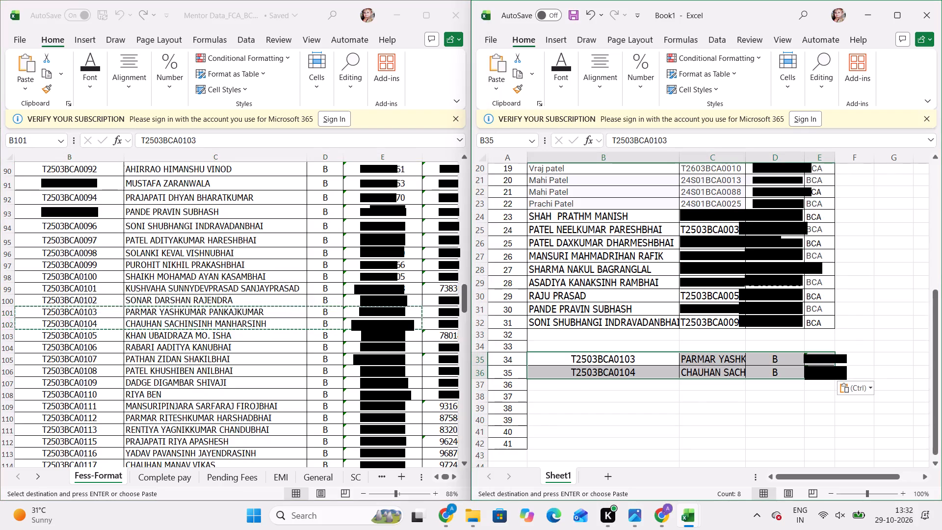
Move the two pasted enrollment numbers to C33:C34 and the two names to B33:B34 in Book1.
drag(572, 359, 577, 373)
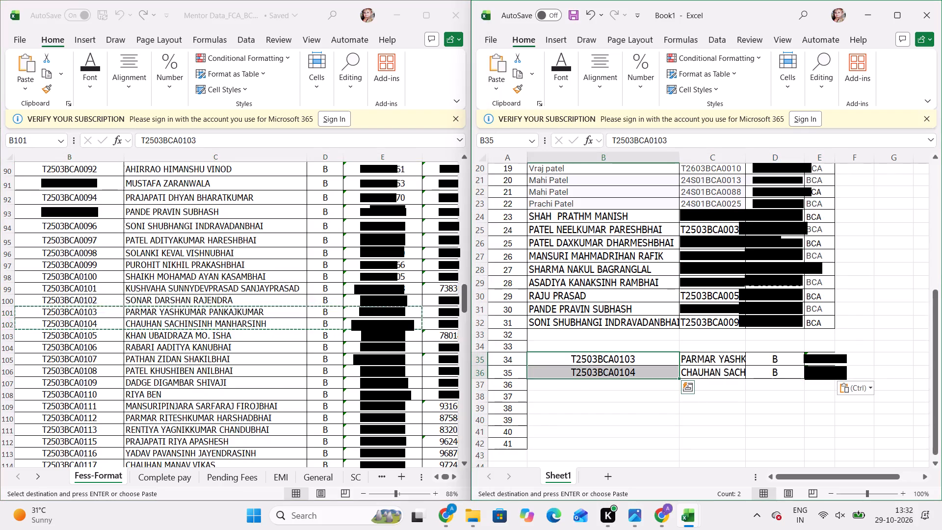
key(ctrl+x)
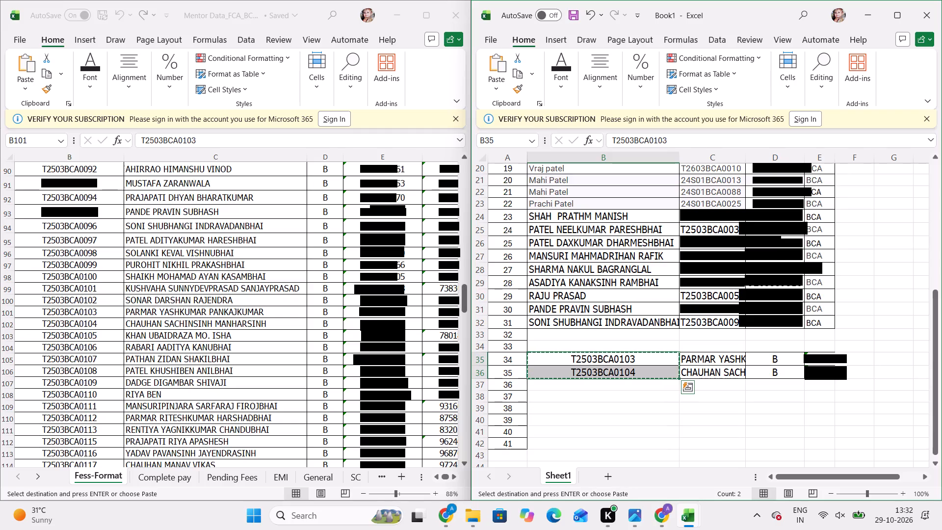
click(696, 335)
key(ctrl+v)
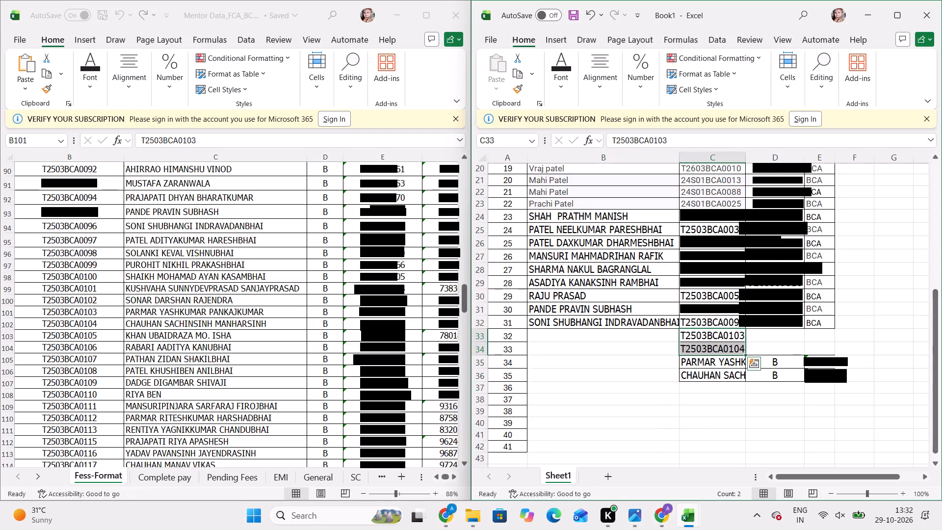
drag(714, 365, 716, 373)
key(ctrl+x)
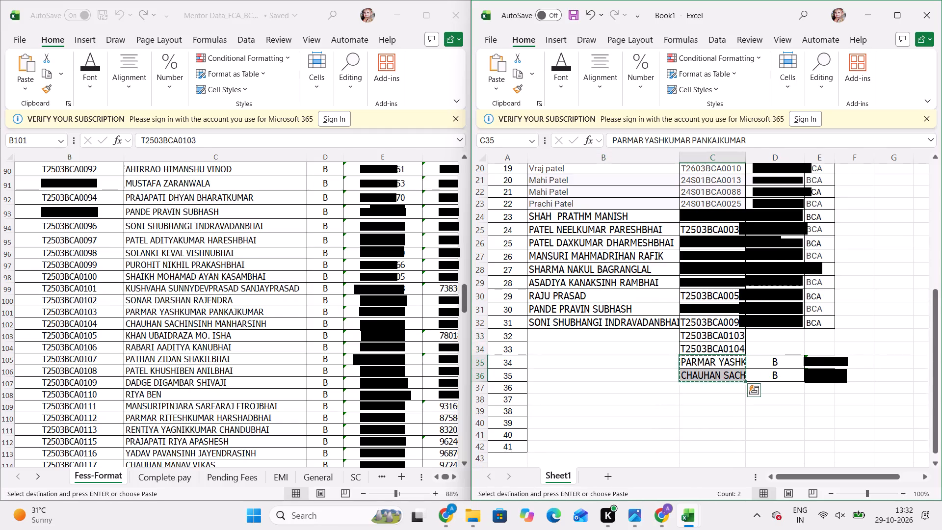
click(596, 336)
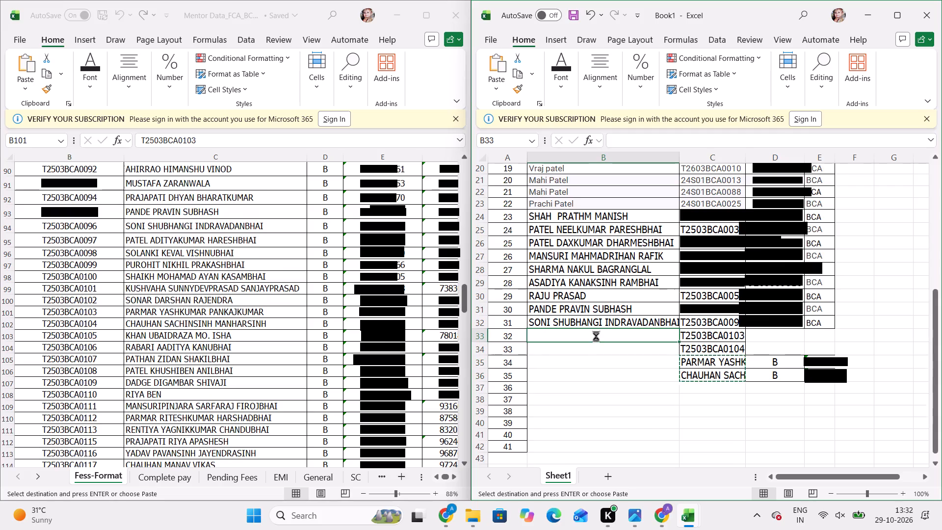
key(ctrl+v)
Move the two pasted phone numbers from E35:E36 to D33:D34 and delete the leftover division letters in D35:D36.
drag(813, 360, 816, 371)
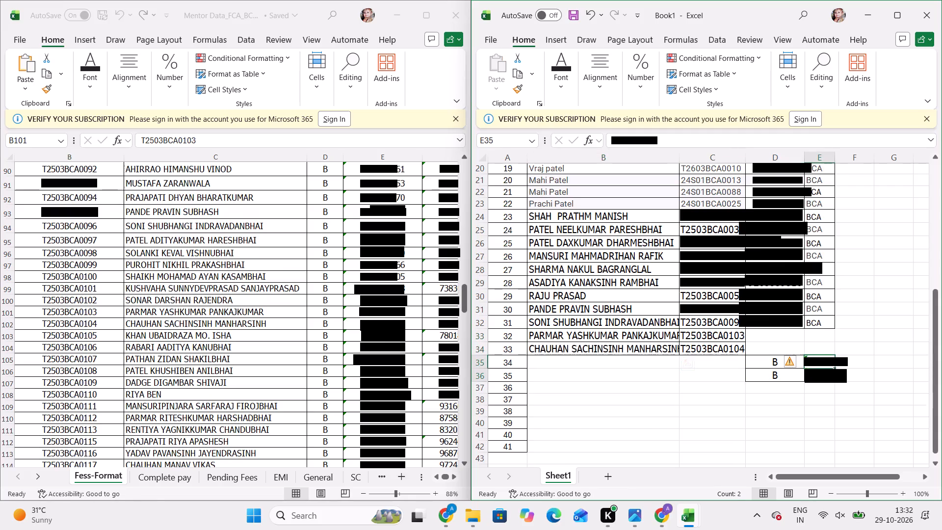
drag(816, 371, 817, 378)
key(ctrl+x)
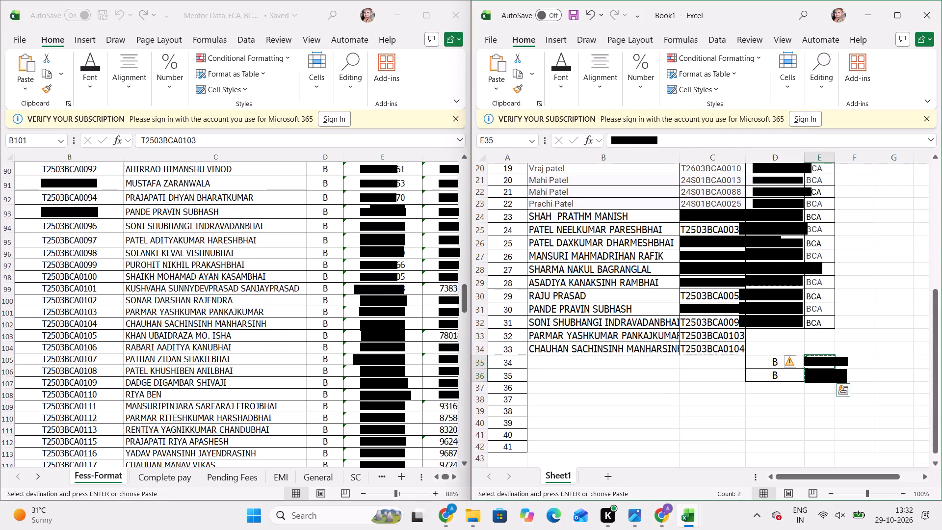
click(759, 336)
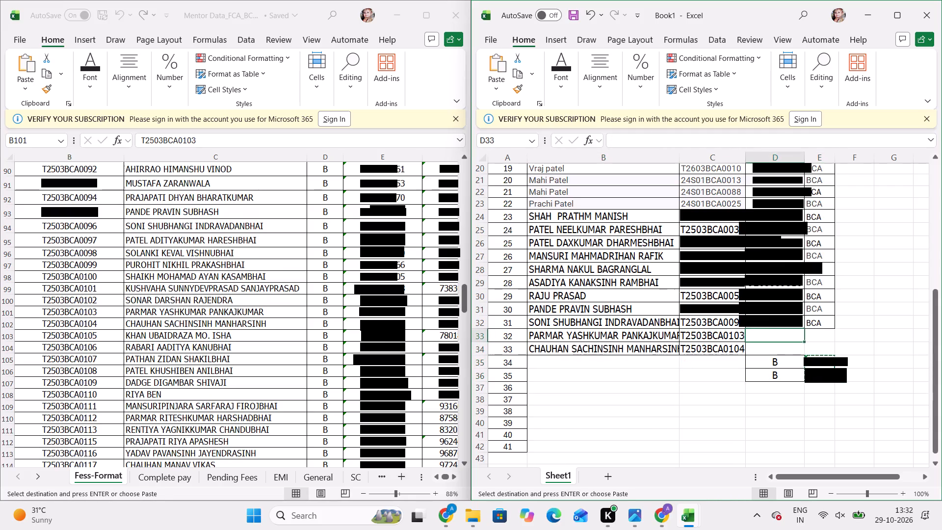
key(ctrl+v)
drag(784, 364, 785, 375)
key(Delete)
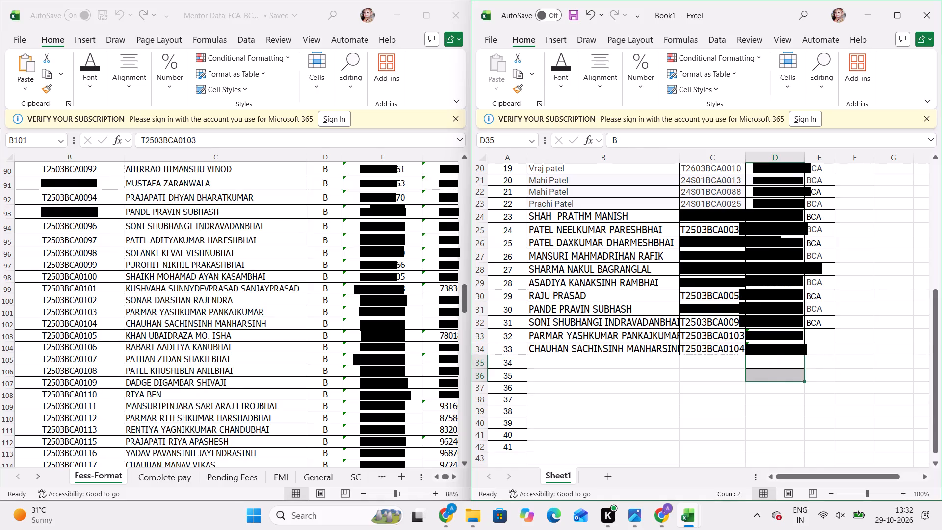
Copy the enrollment numbers, names, divisions and phone numbers in B106:E108 of the Fess-Format sheet into Book1 starting at B37.
click(356, 337)
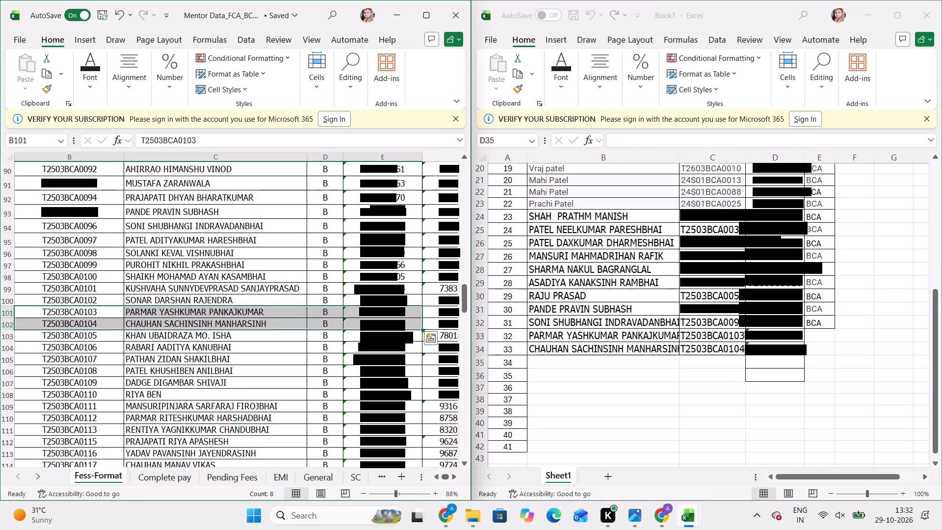
scroll(356, 337, down, 2)
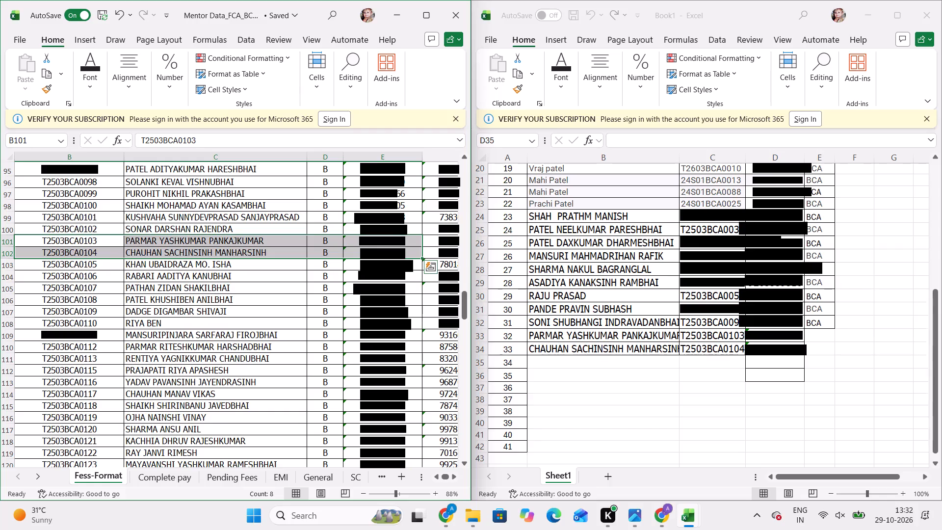
drag(115, 300, 342, 313)
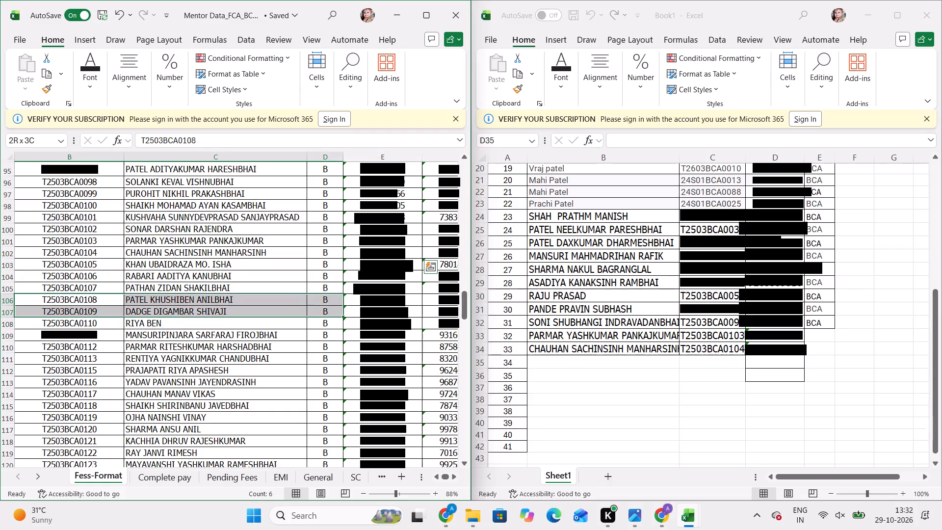
drag(342, 313, 364, 326)
key(ctrl+c)
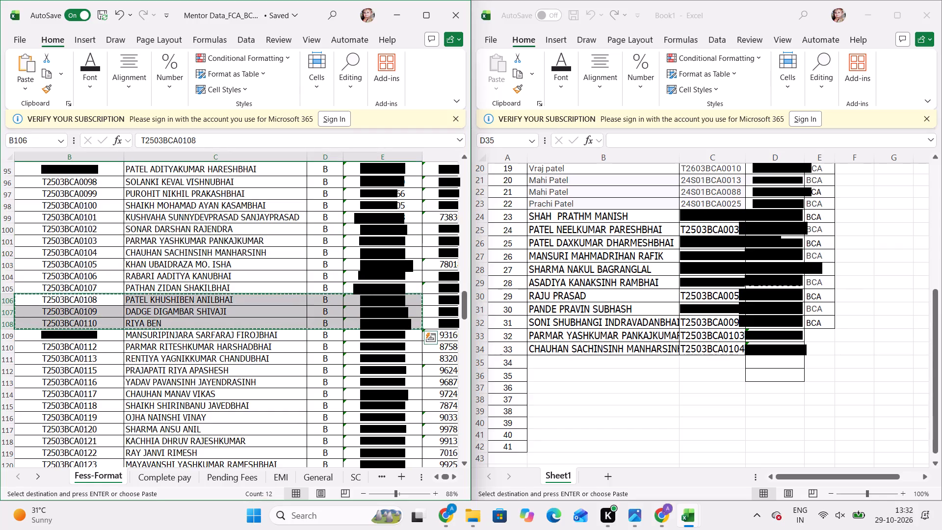
click(551, 356)
click(557, 361)
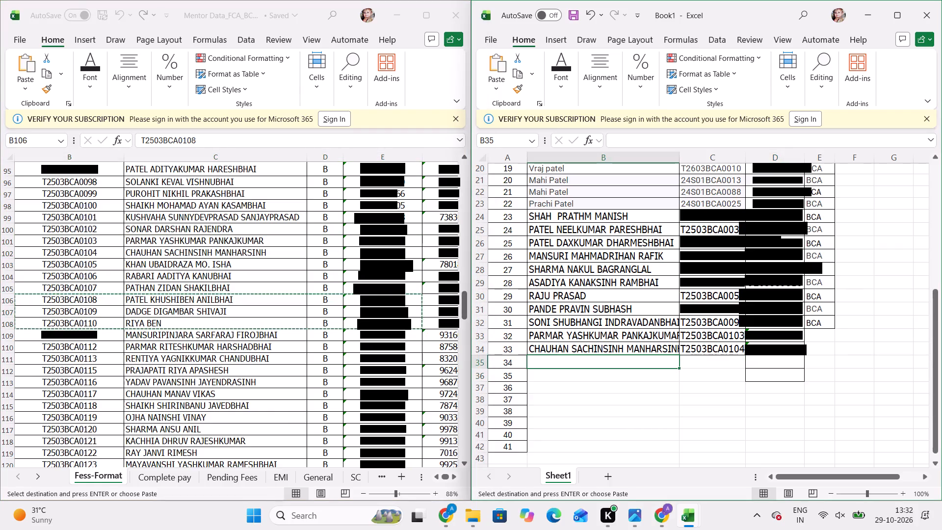
click(593, 392)
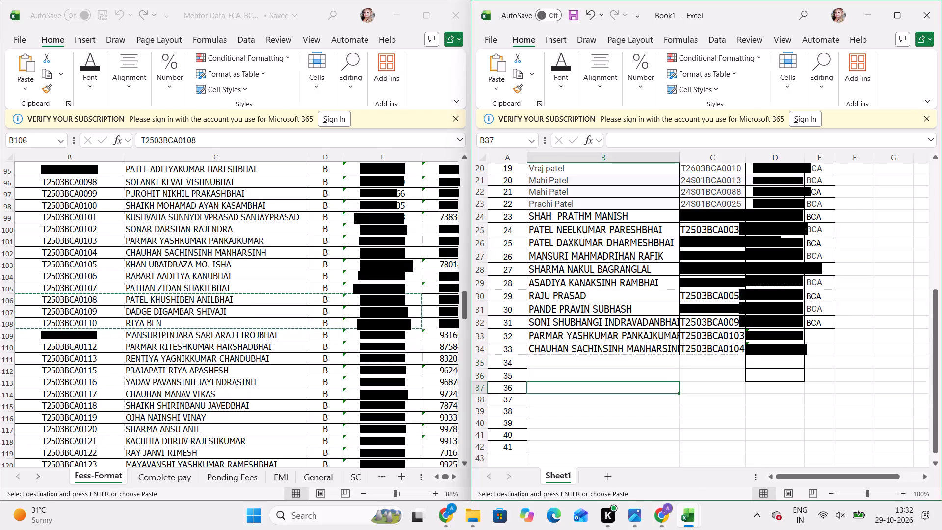
key(ctrl+v)
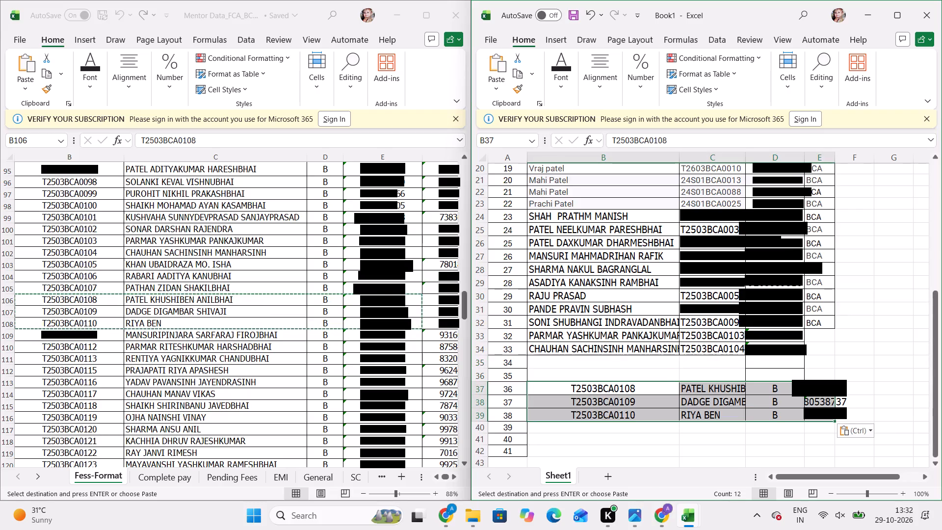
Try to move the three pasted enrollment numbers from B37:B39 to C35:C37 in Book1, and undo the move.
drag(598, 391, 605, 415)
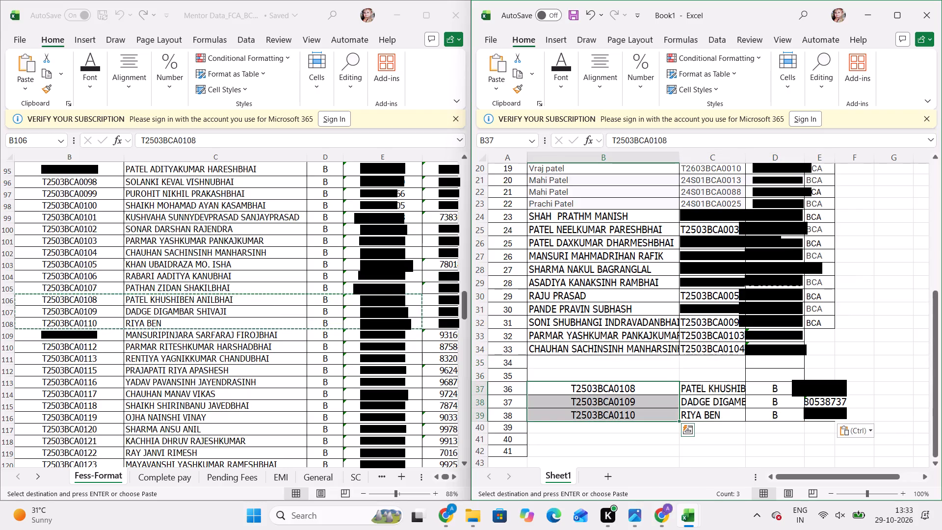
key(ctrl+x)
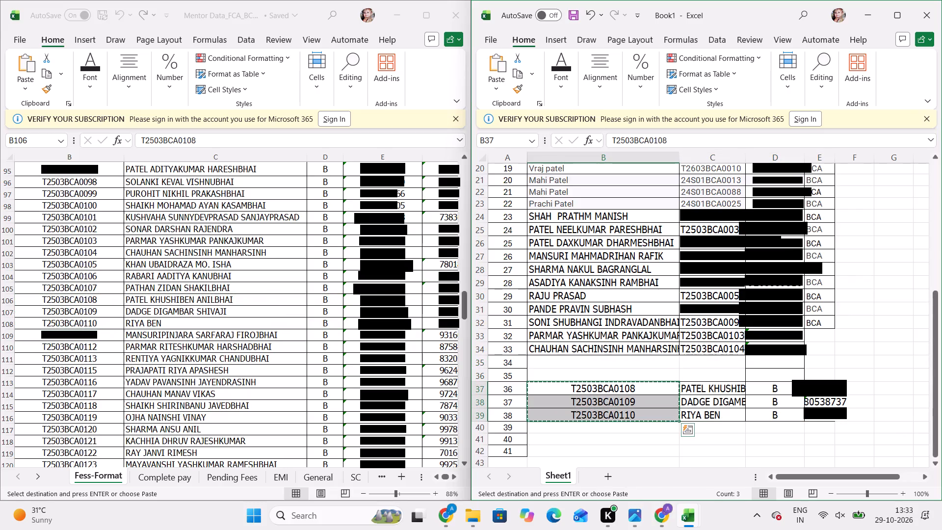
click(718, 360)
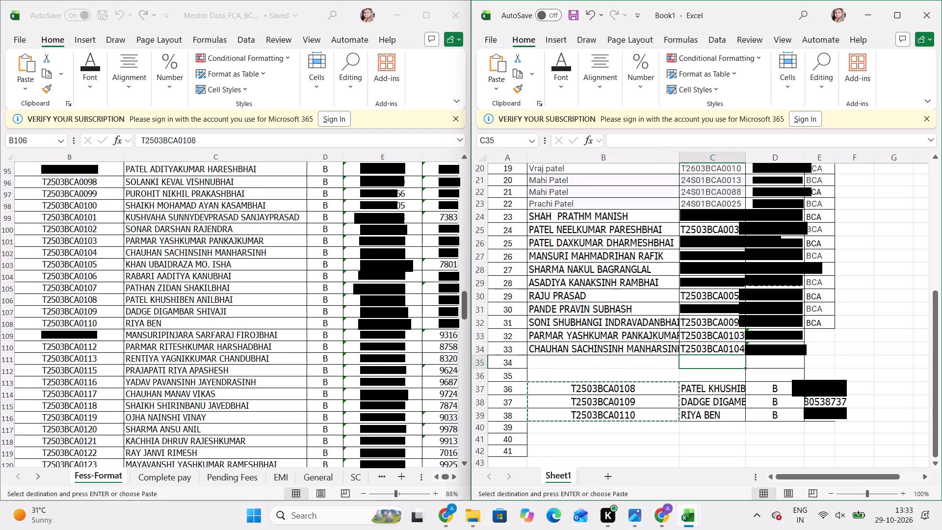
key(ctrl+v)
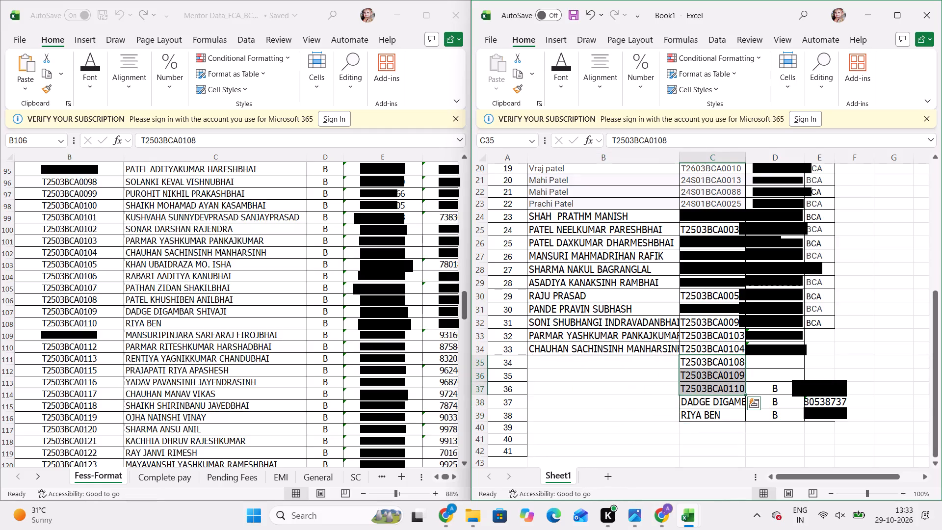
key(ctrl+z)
Move the pasted three-student block in B37:E40 of Book1 down so that it starts at B42.
drag(639, 385, 834, 423)
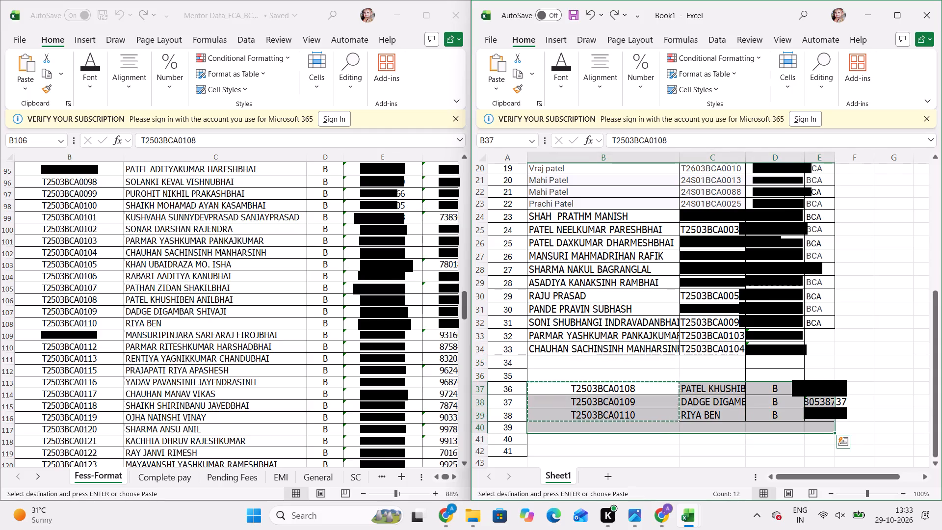
key(ctrl+x)
scroll(660, 361, down, 1)
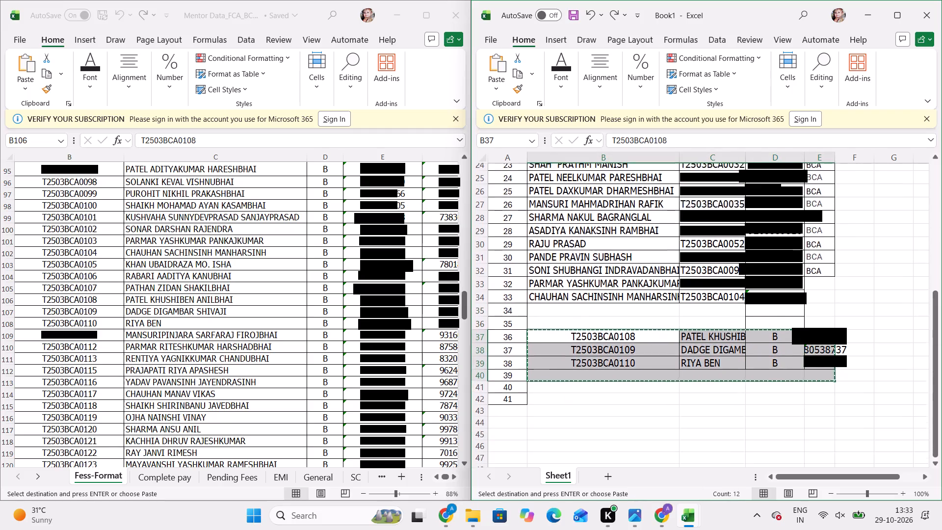
scroll(660, 361, down, 1)
click(560, 383)
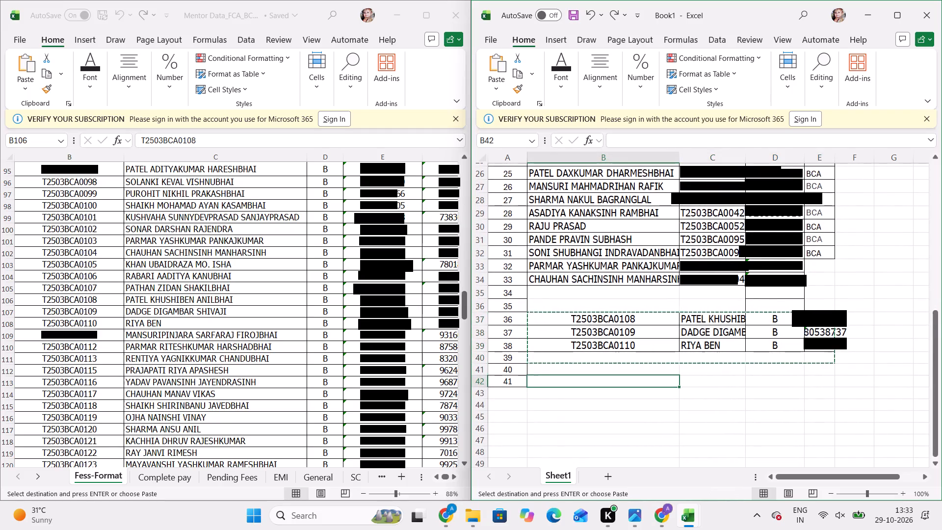
key(ctrl+v)
Move the three enrollment numbers in B42:B44 to C35:C37 and the three names in C42:C44 to B35:B37.
drag(590, 377, 592, 395)
key(ctrl+x)
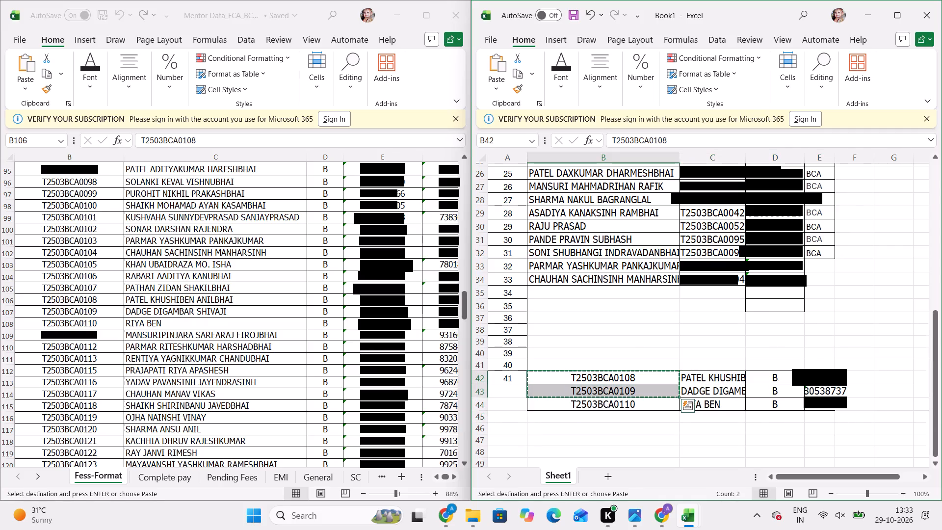
click(707, 295)
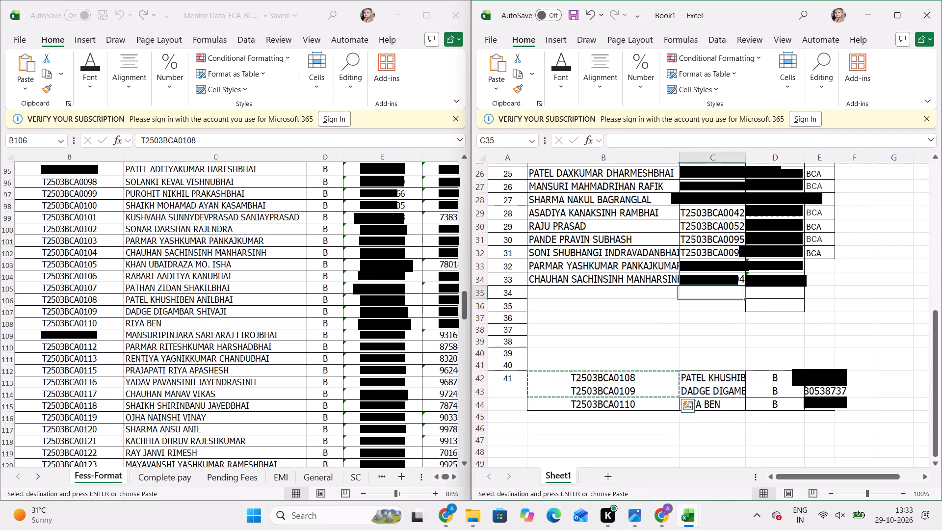
key(ctrl+v)
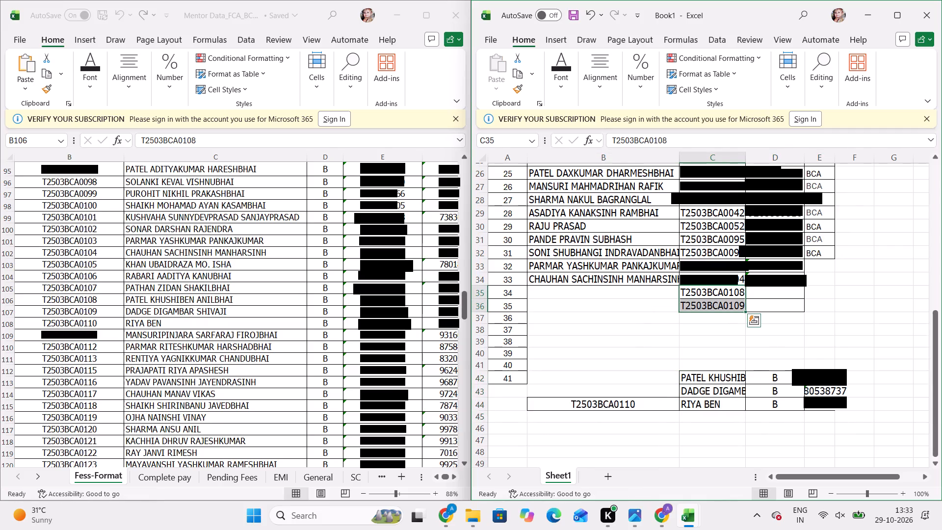
click(644, 405)
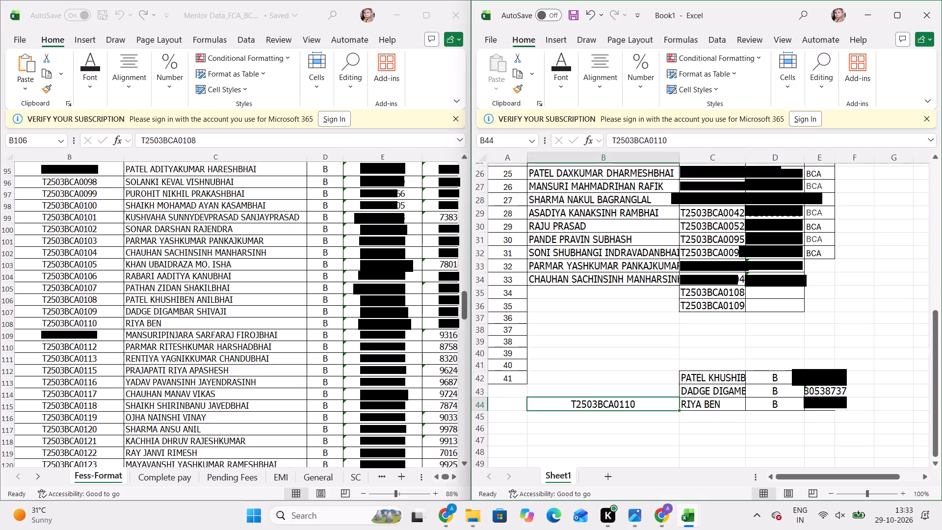
key(ctrl+x)
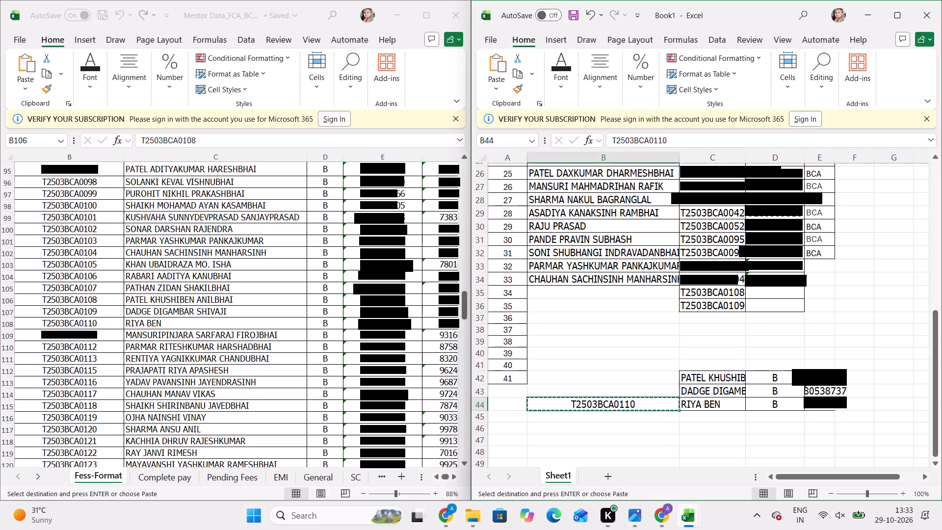
click(699, 317)
key(ctrl+v)
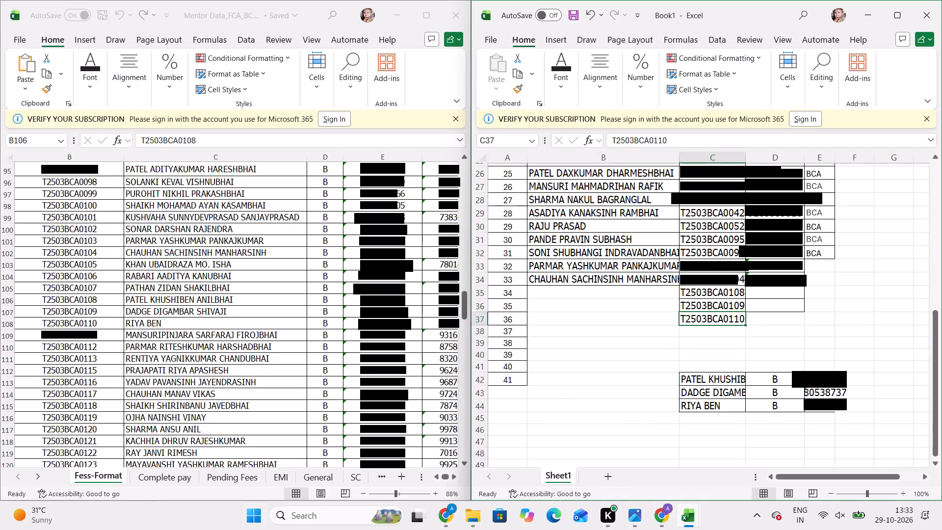
drag(696, 377, 701, 406)
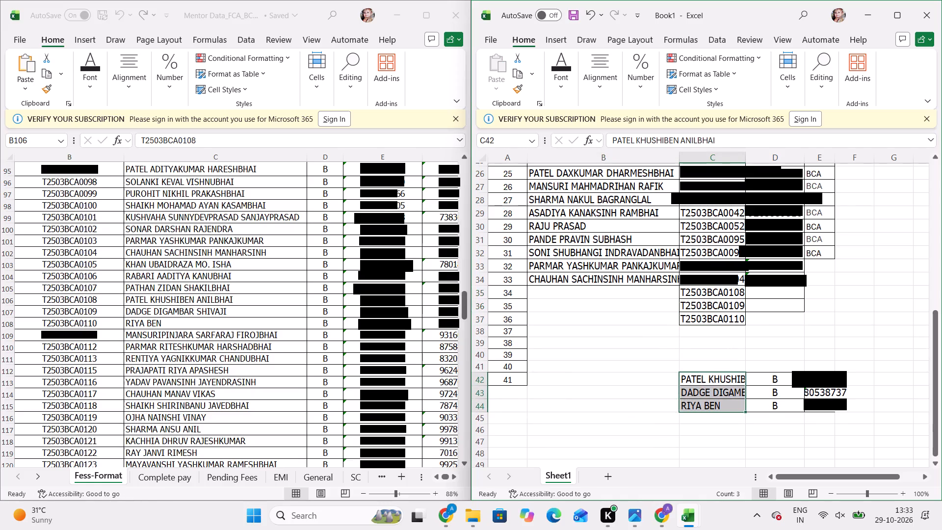
key(ctrl+x)
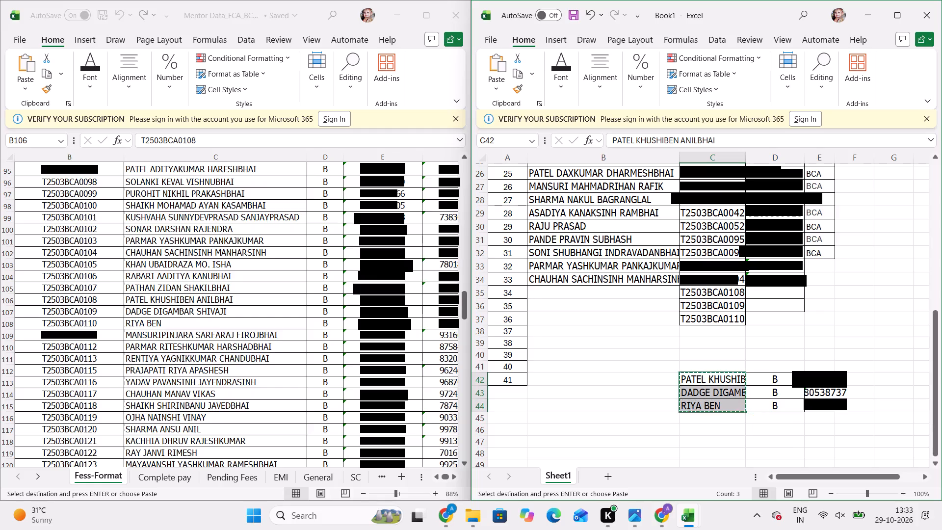
click(544, 297)
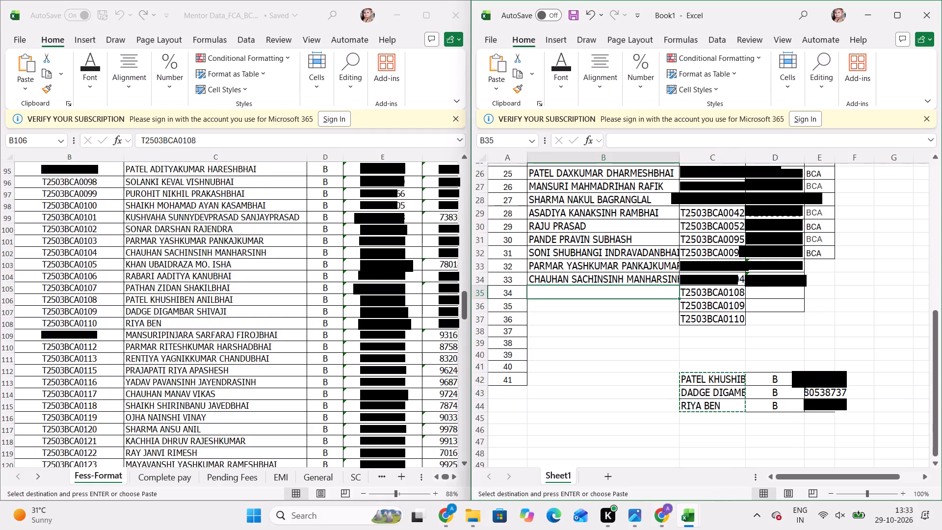
key(ctrl+v)
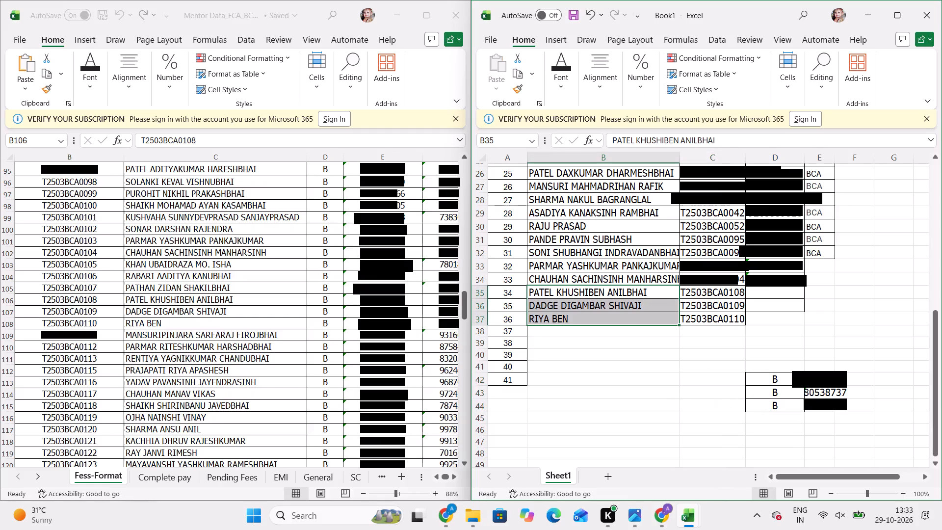
Move the three phone numbers from E42:E44 to D35:D37 and delete the leftover division letters in D42:D44.
drag(813, 378, 816, 403)
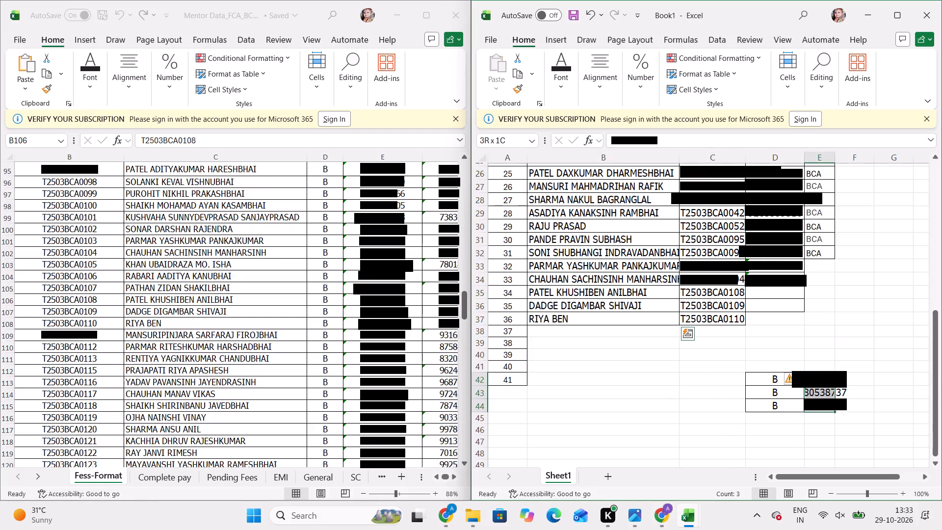
drag(816, 403, 815, 399)
key(ctrl+x)
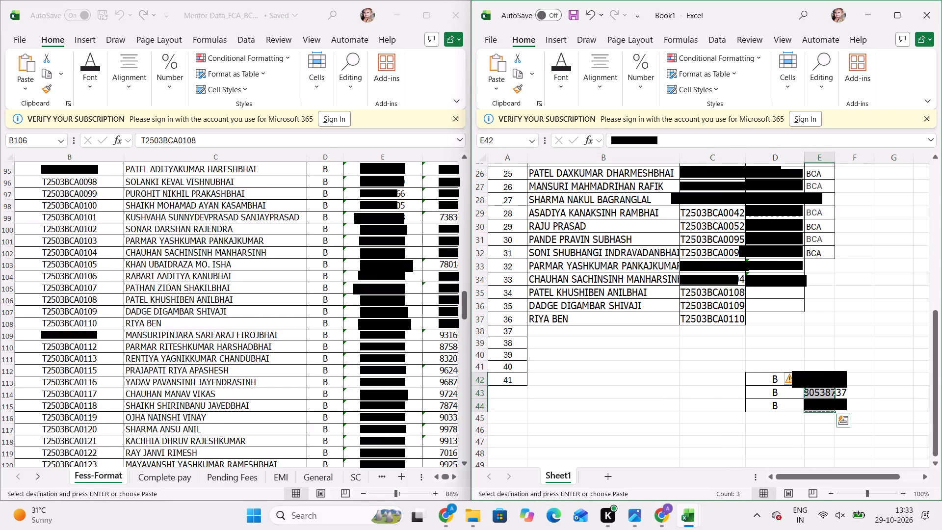
click(764, 293)
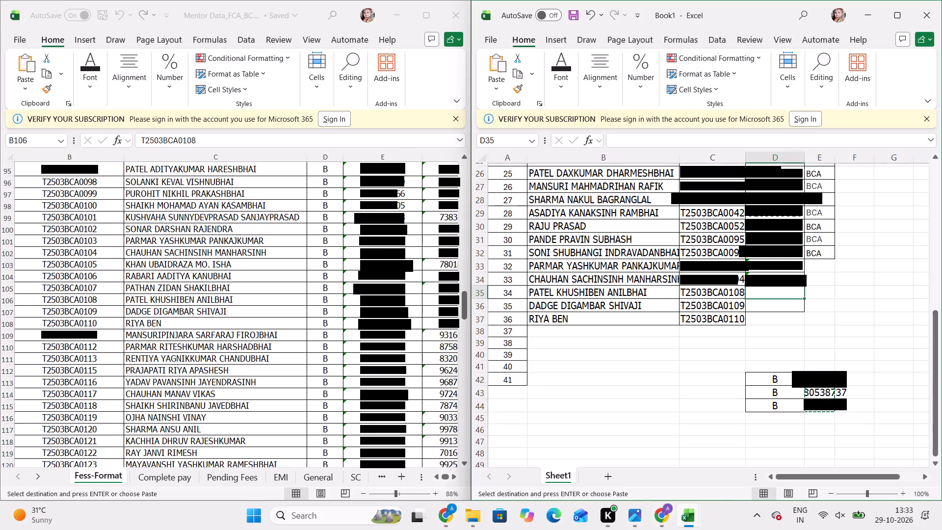
key(ctrl+v)
click(695, 352)
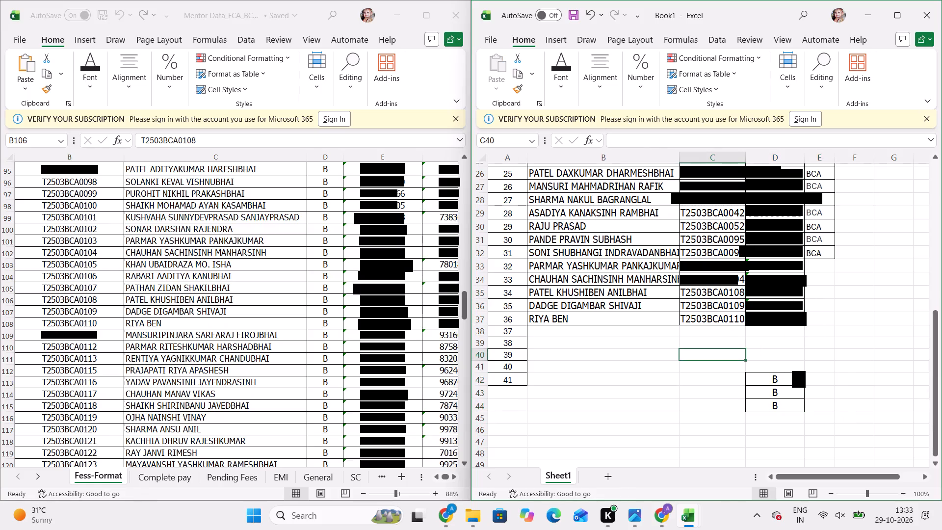
drag(784, 379, 787, 406)
key(Delete)
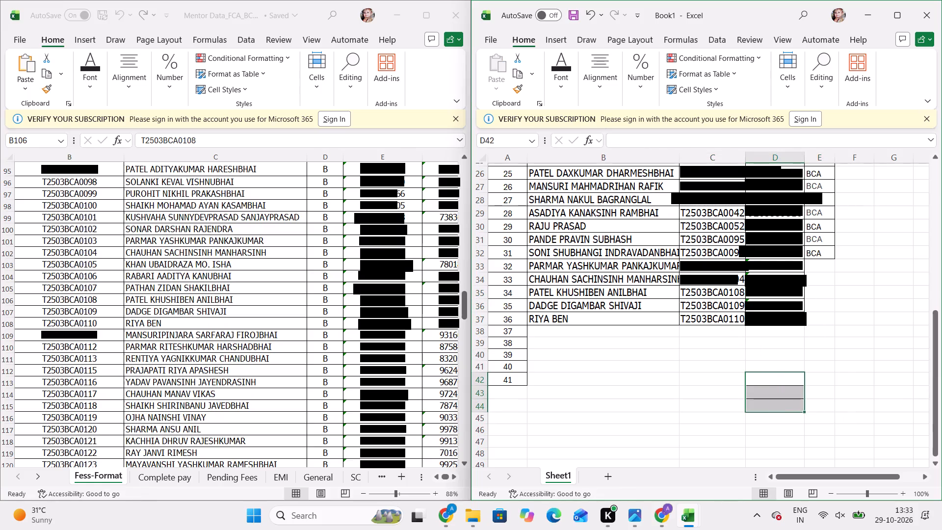
Copy the enrollment numbers, names, divisions and phone numbers in B133:E134 of the Fess-Format sheet into Book1 starting at B46.
click(336, 269)
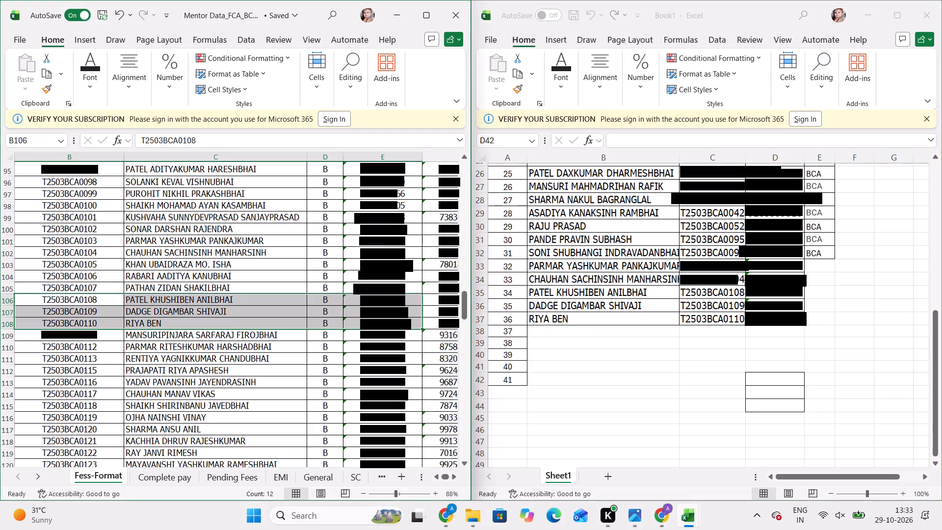
scroll(336, 269, down, 1)
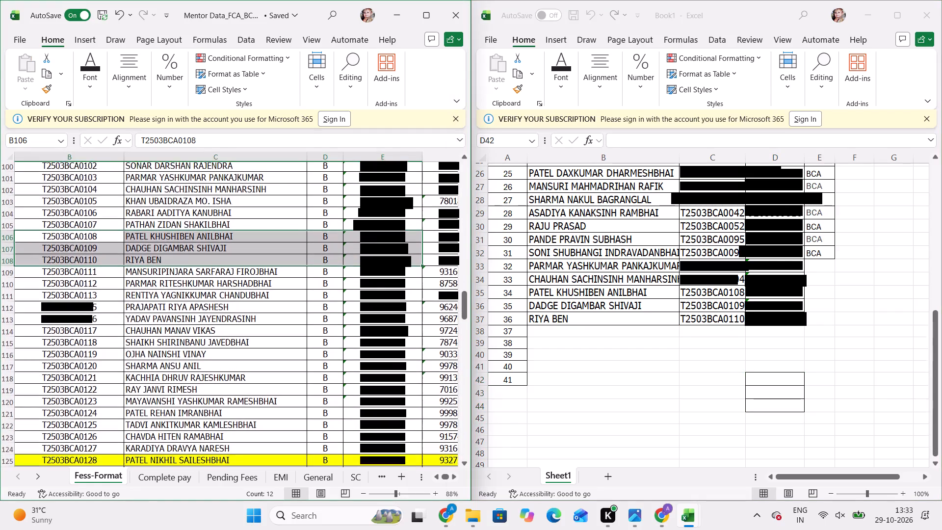
scroll(336, 269, down, 3)
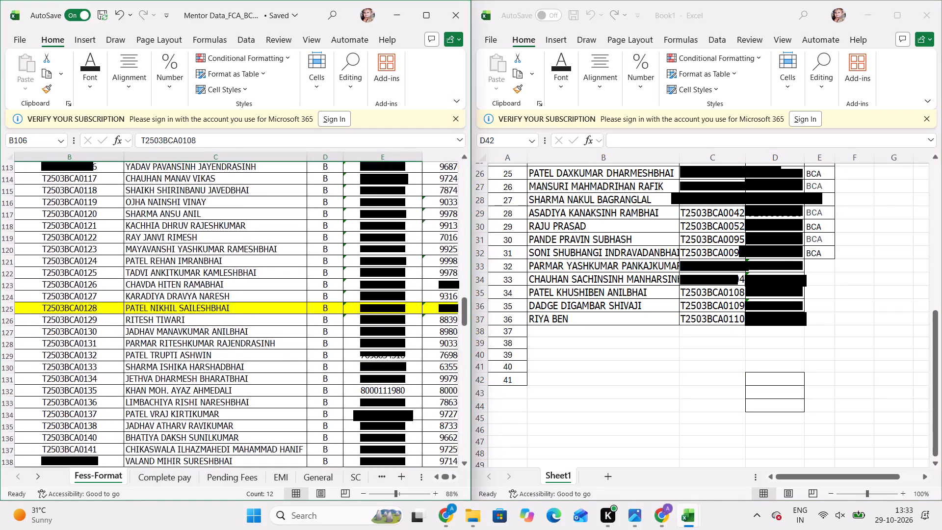
scroll(336, 269, down, 1)
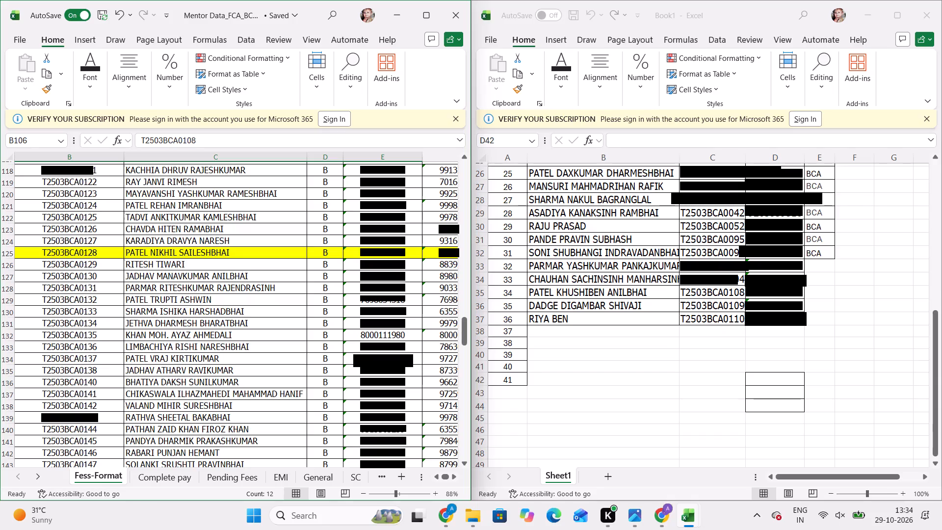
drag(107, 346, 349, 361)
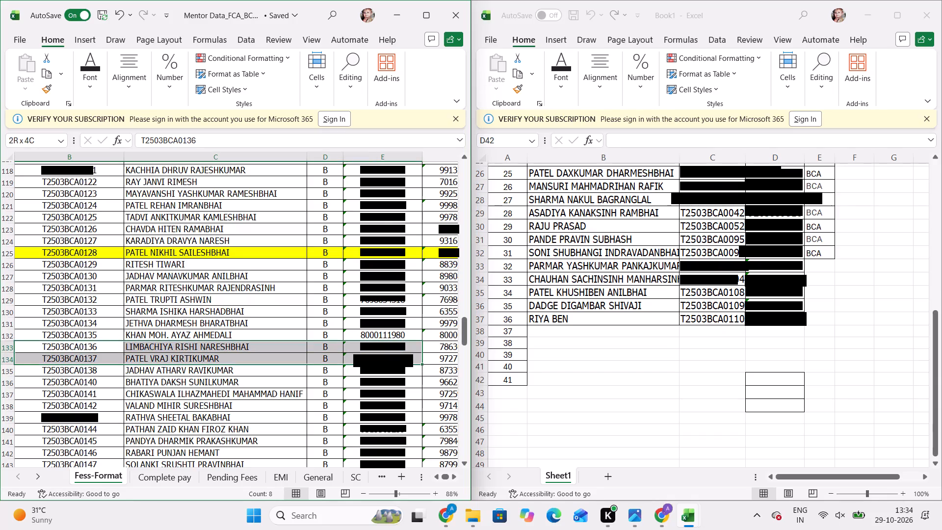
drag(349, 361, 348, 362)
key(ctrl+c)
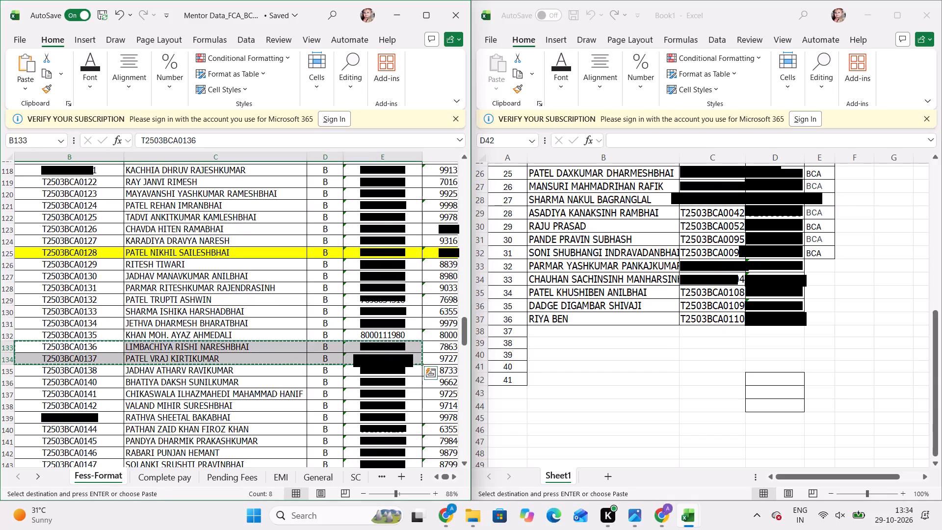
double_click(594, 427)
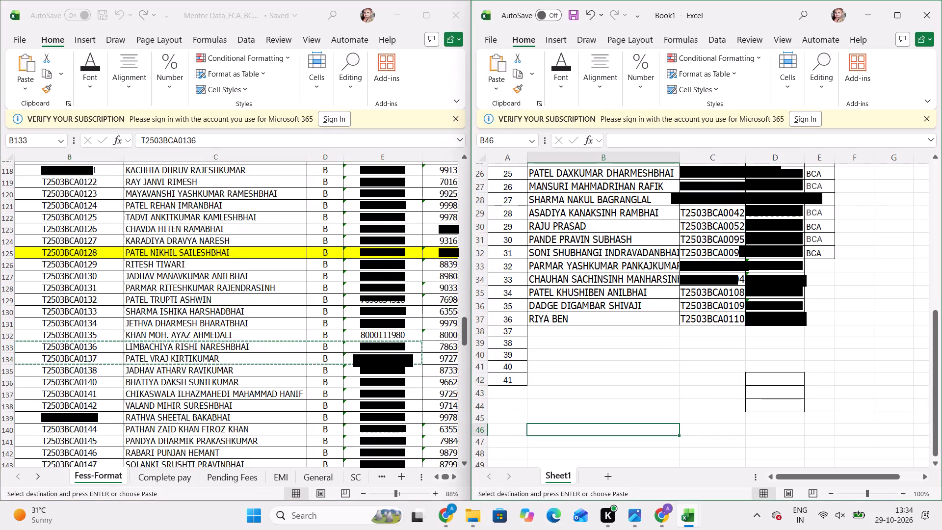
key(ctrl+v)
Move the two enrollment numbers in B46:B47 to C38:C39 and the two names in C46:C47 to B38:B39.
drag(603, 426, 605, 447)
key(ctrl+x)
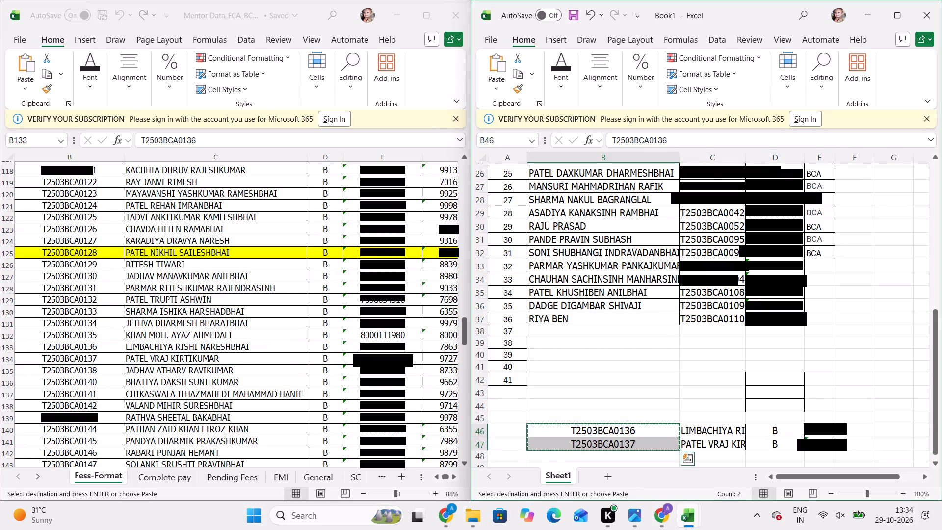
click(705, 333)
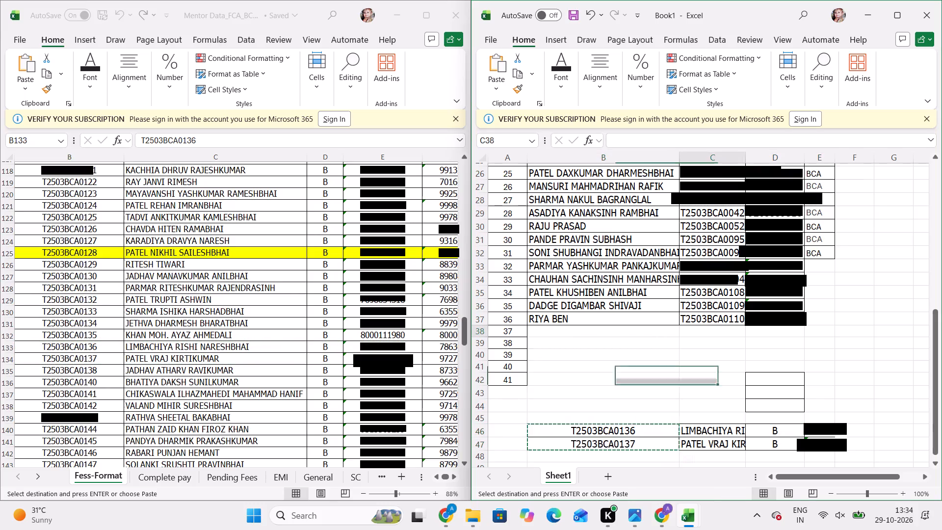
key(ctrl+v)
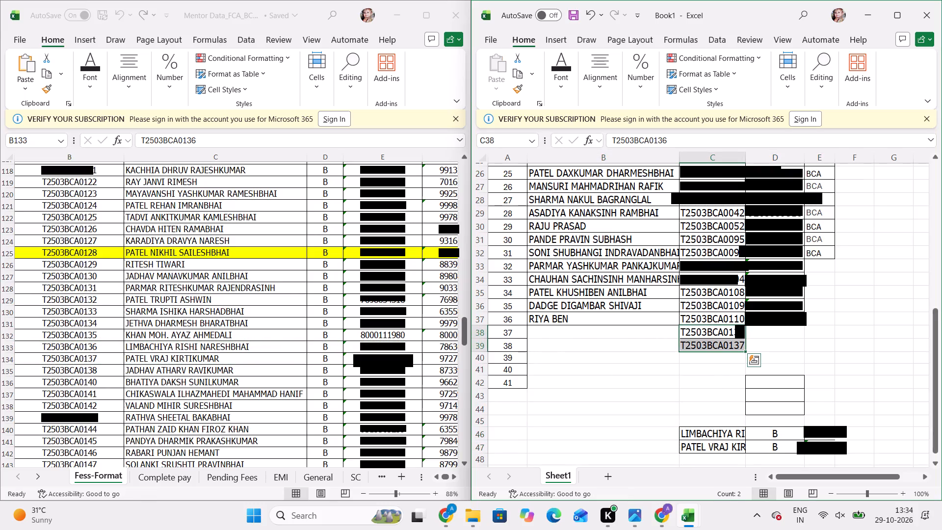
drag(703, 429, 705, 448)
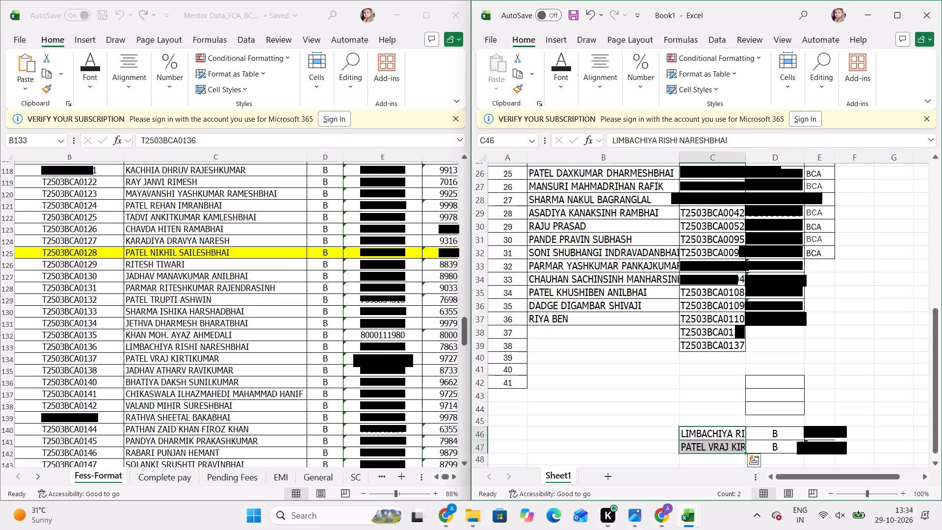
key(ctrl+x)
click(574, 333)
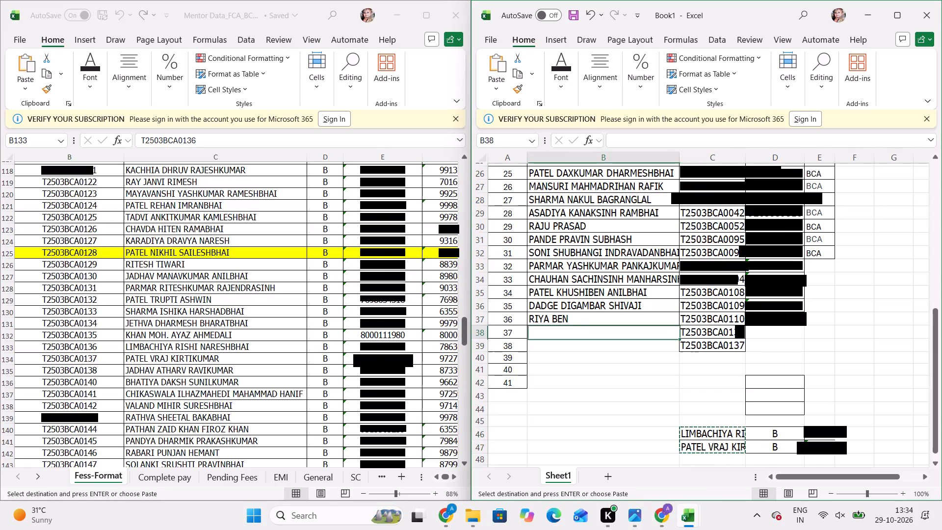
key(ctrl+v)
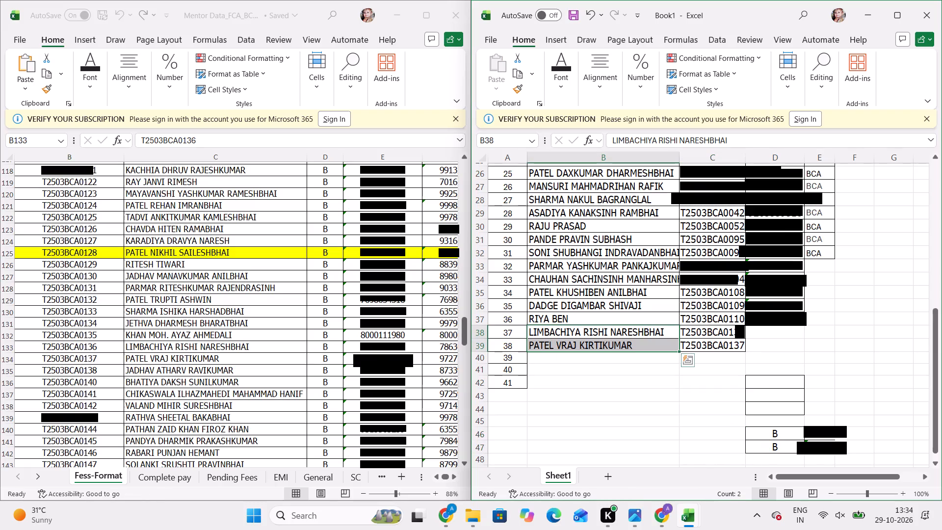
Move the two phone numbers from E46:E47 to D38:D39 in Book1.
drag(824, 435, 825, 449)
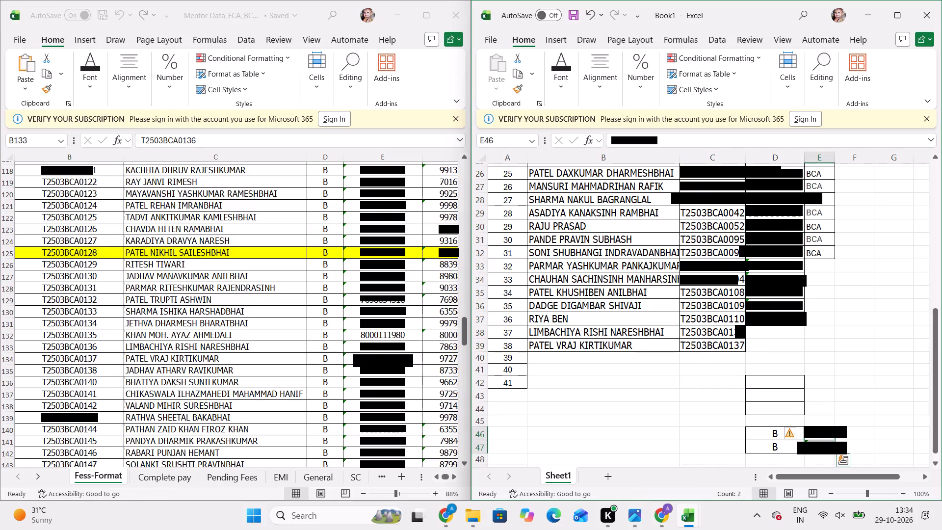
key(ctrl+x)
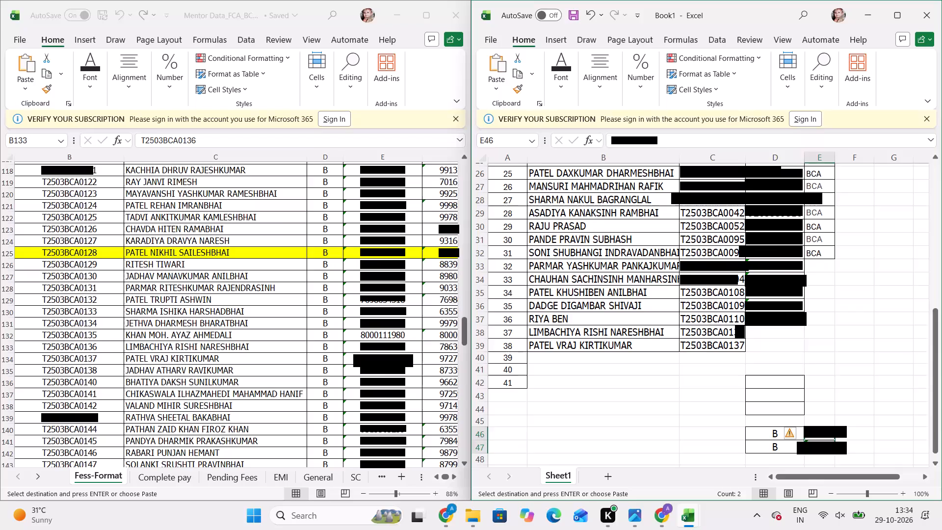
click(774, 329)
key(ctrl+v)
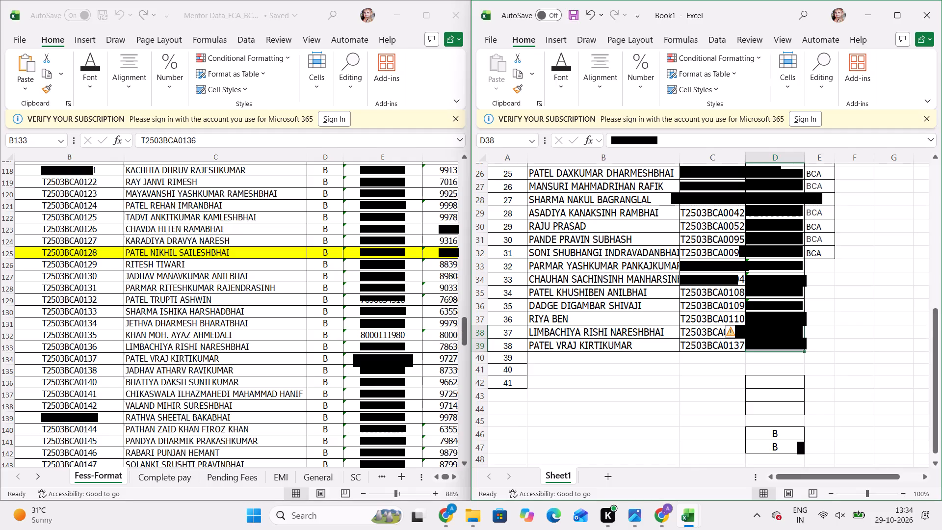
Copy the enrollment number, name, division and phone number in B173:E173 of the Fess-Format sheet into Book1 starting at B43.
click(371, 319)
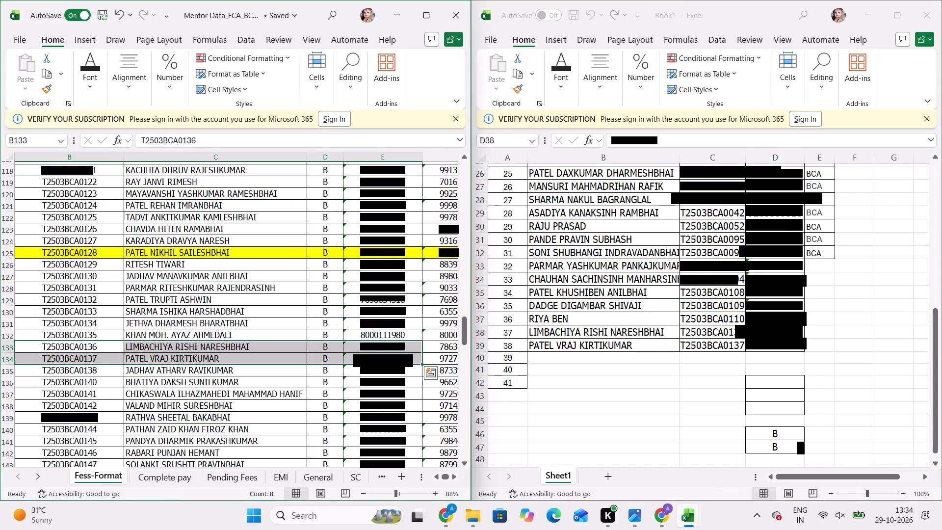
click(308, 342)
scroll(308, 342, down, 2)
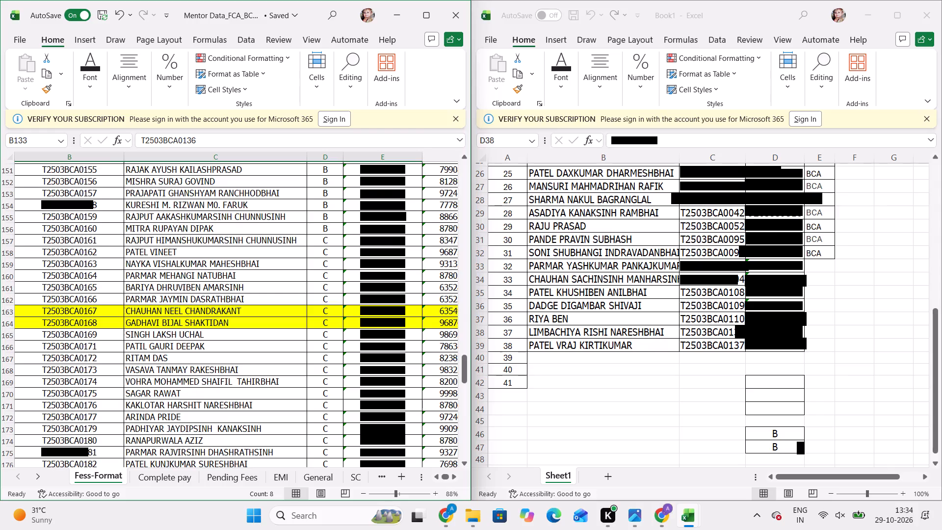
drag(111, 430, 355, 431)
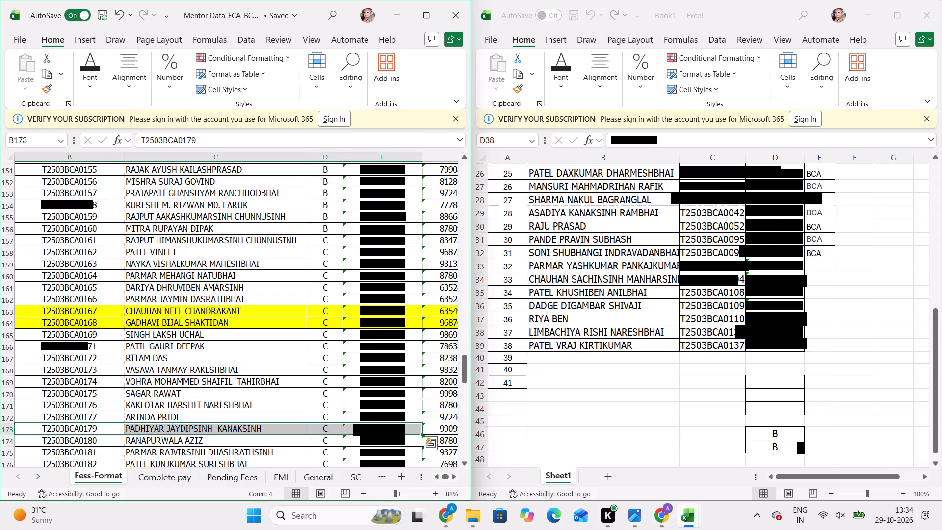
key(ctrl+c)
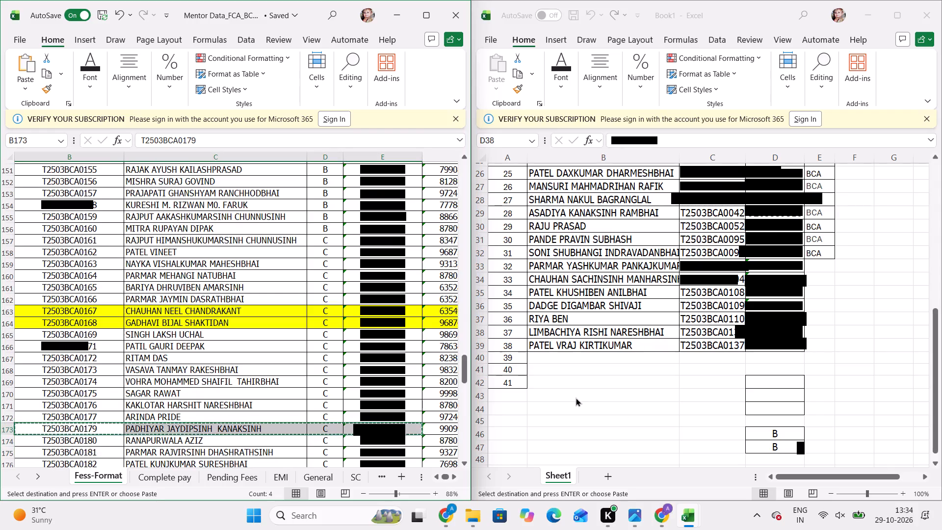
click(576, 397)
click(576, 397)
key(ctrl+v)
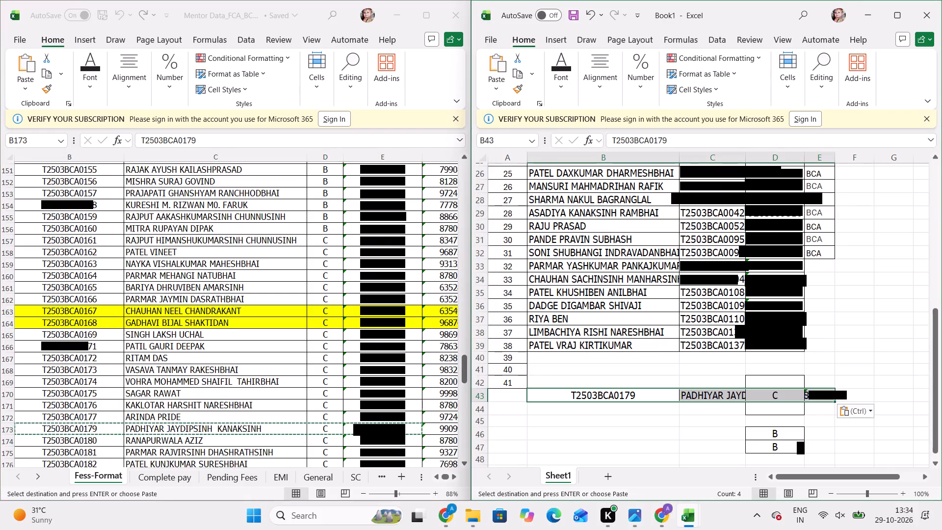
Move the enrollment number in B43 to C40 and the name in C43 to B40.
click(583, 396)
key(ctrl+x)
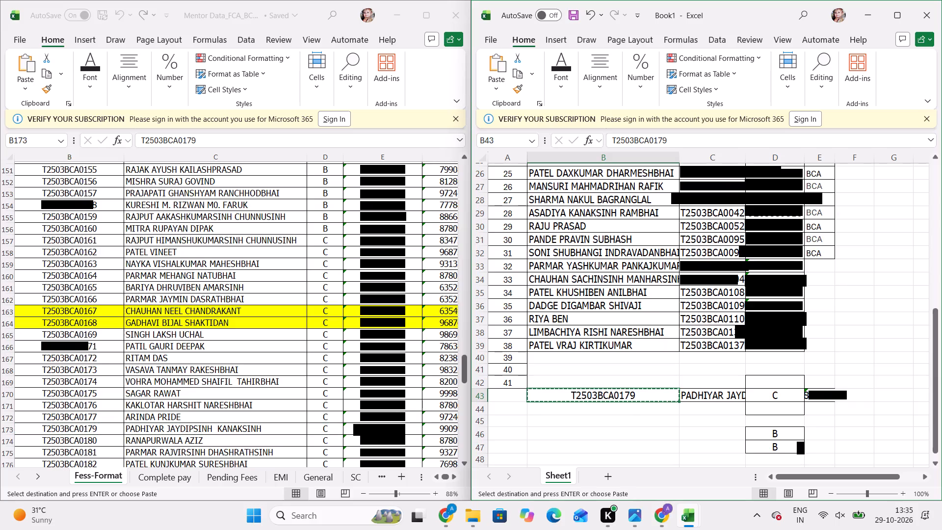
click(716, 353)
key(ctrl+v)
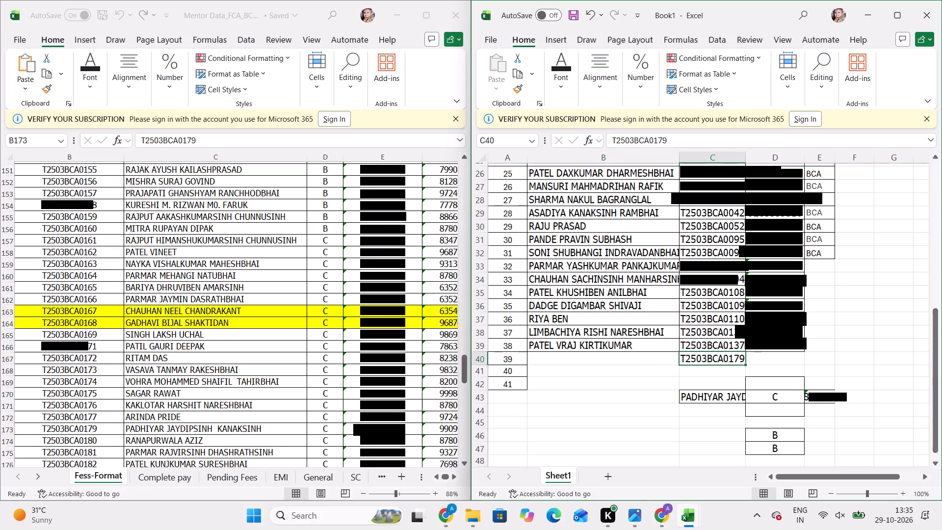
click(718, 399)
key(ctrl+x)
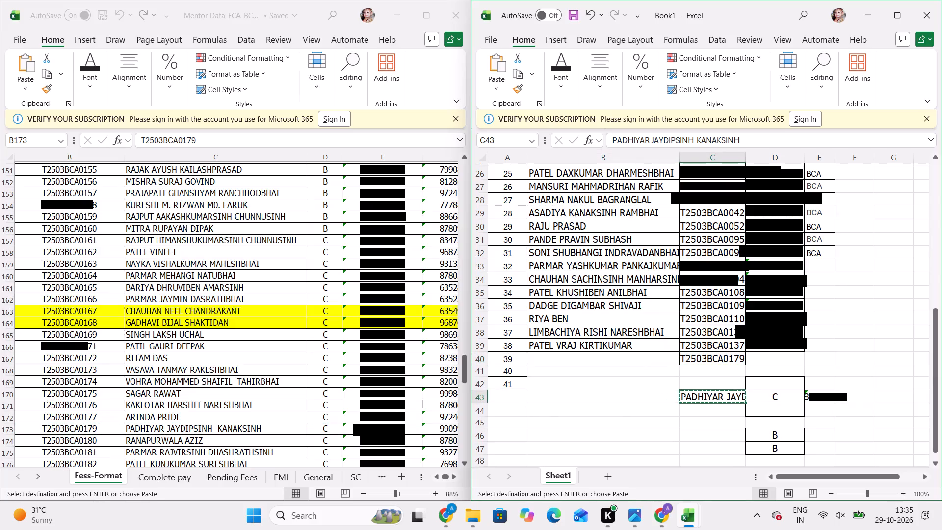
click(598, 359)
key(ctrl+v)
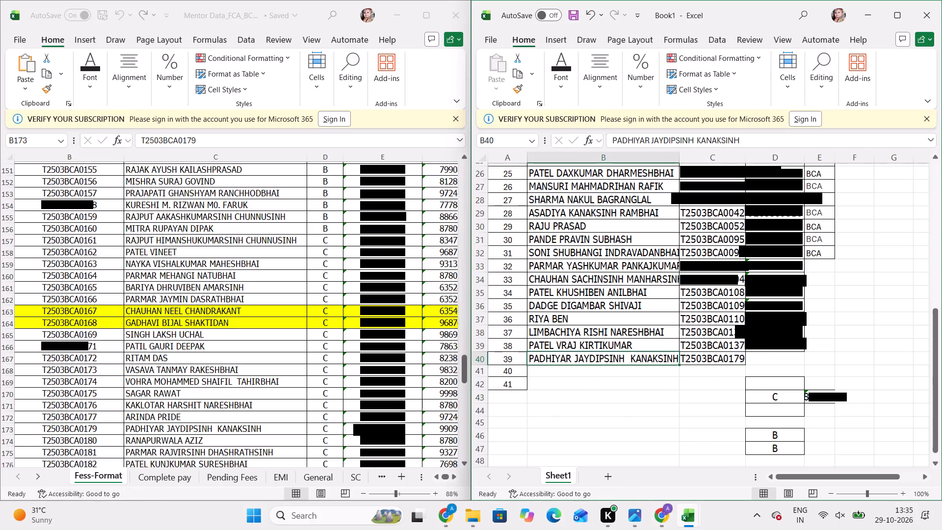
Move the phone number from E43 to D40 and delete the leftover division letters in D42:D48.
click(840, 398)
click(819, 398)
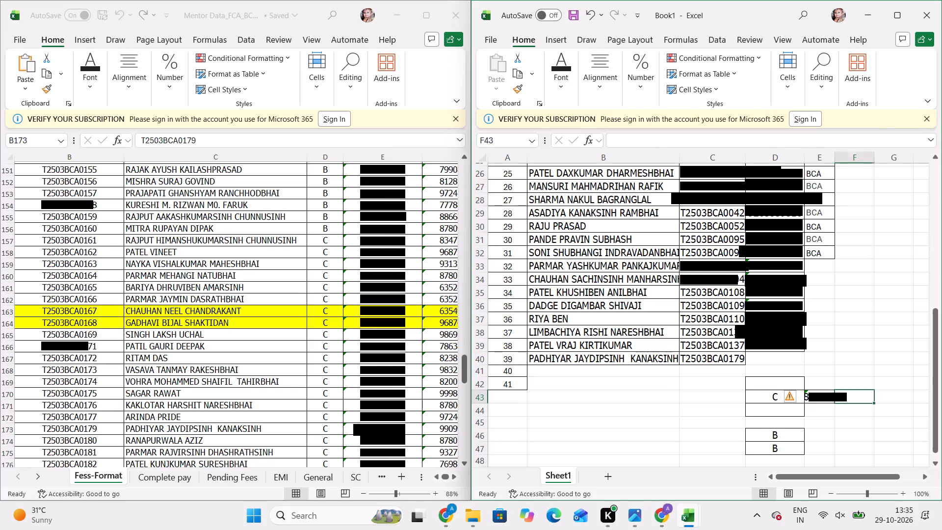
key(ctrl+x)
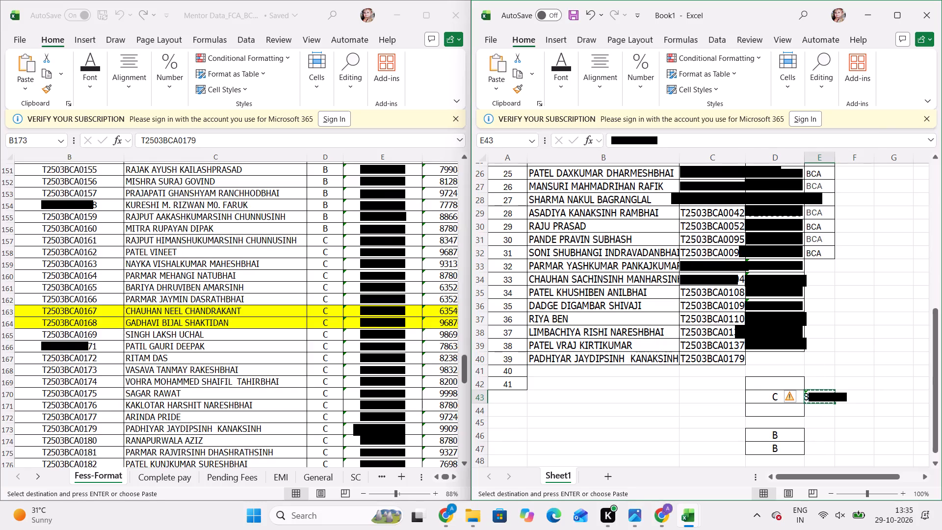
click(774, 356)
key(ctrl+v)
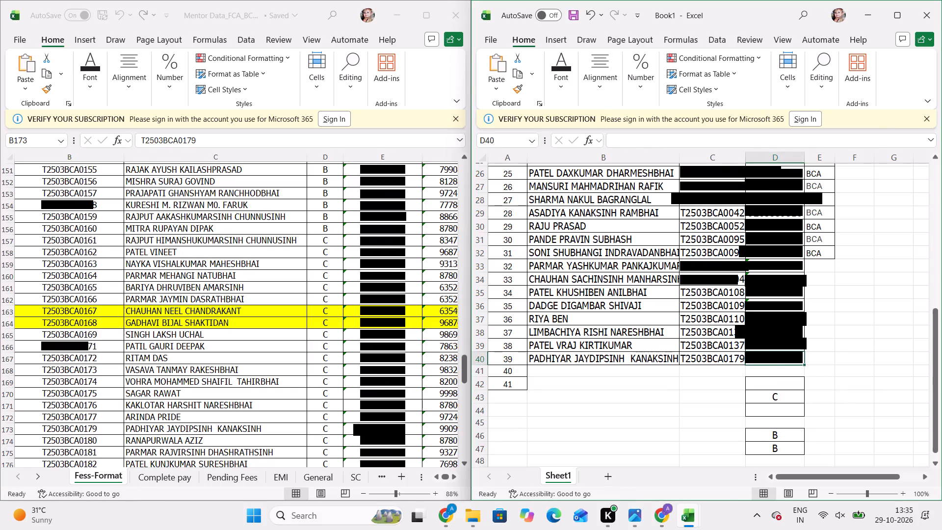
drag(780, 383, 777, 456)
key(Delete)
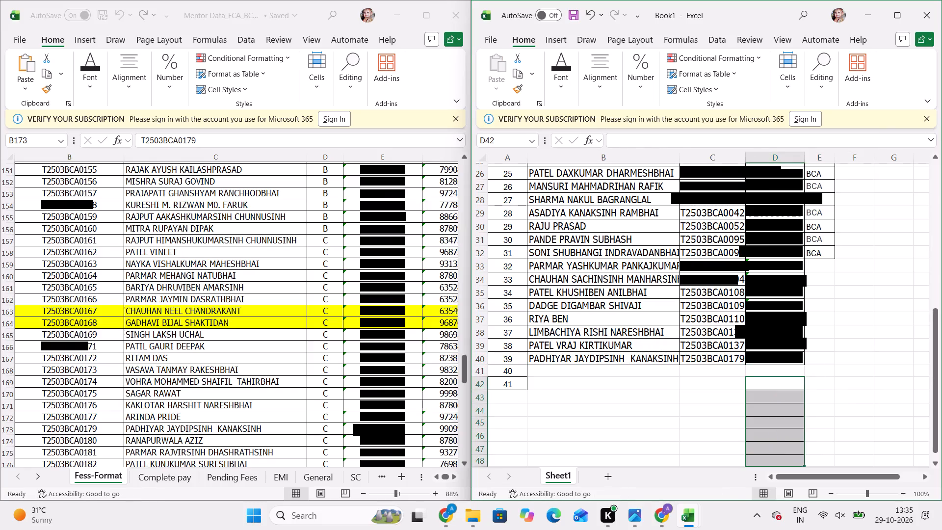
click(651, 382)
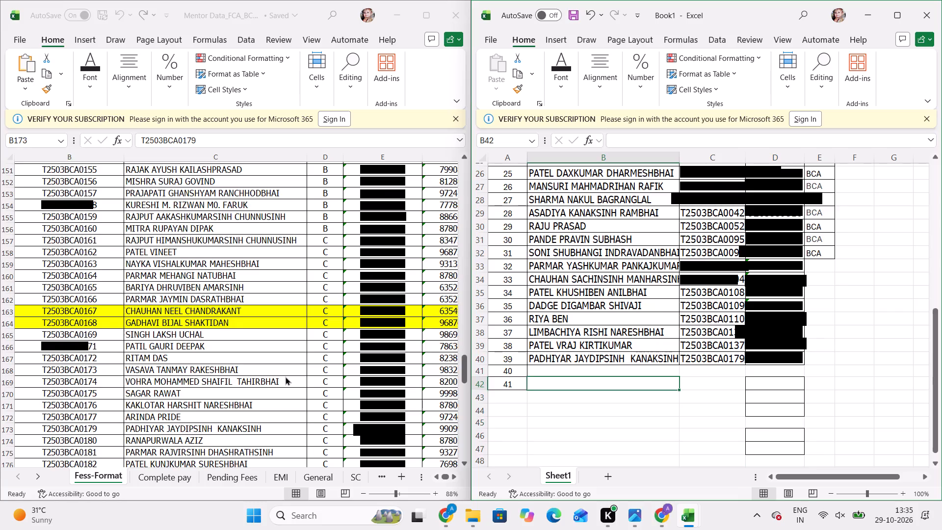
Copy the enrollment numbers, names, divisions and phone numbers in B175:E176 of the Fess-Format sheet into Book1 starting at B44.
scroll(285, 376, down, 1)
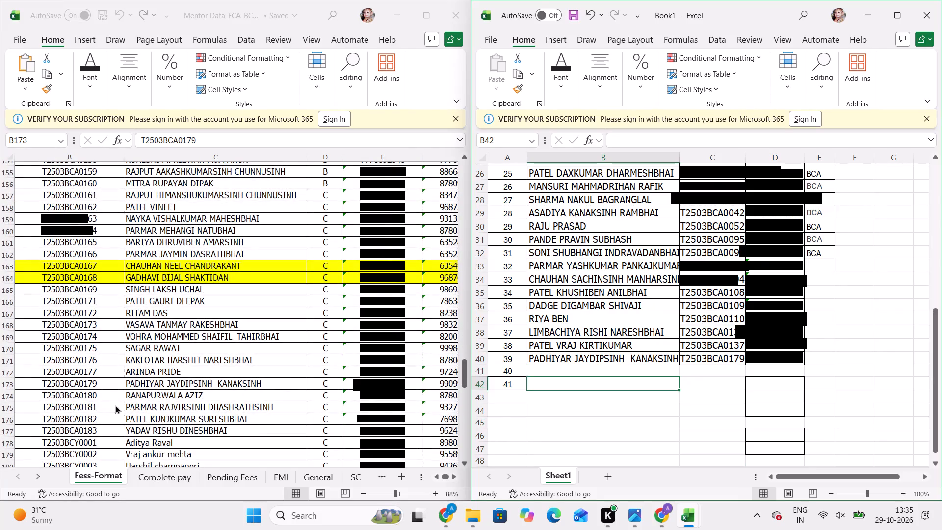
click(106, 403)
drag(105, 405, 155, 405)
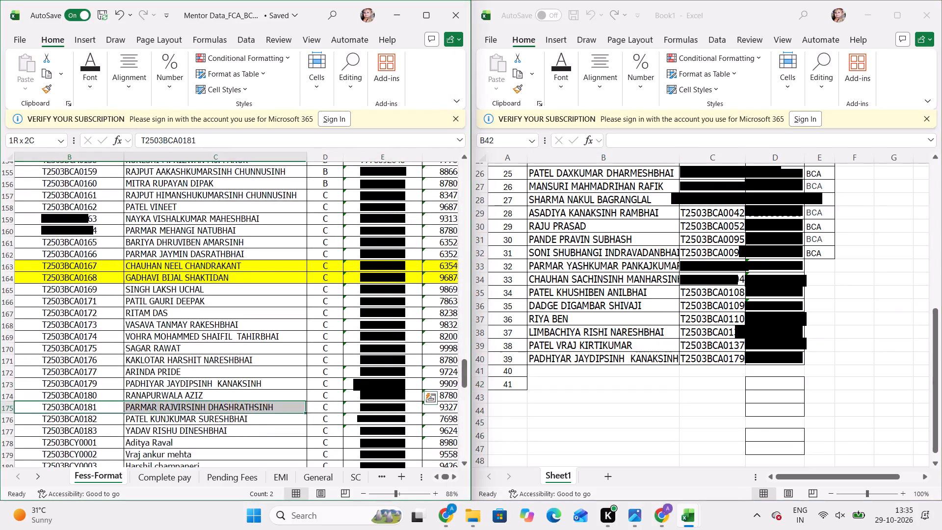
drag(155, 405, 368, 423)
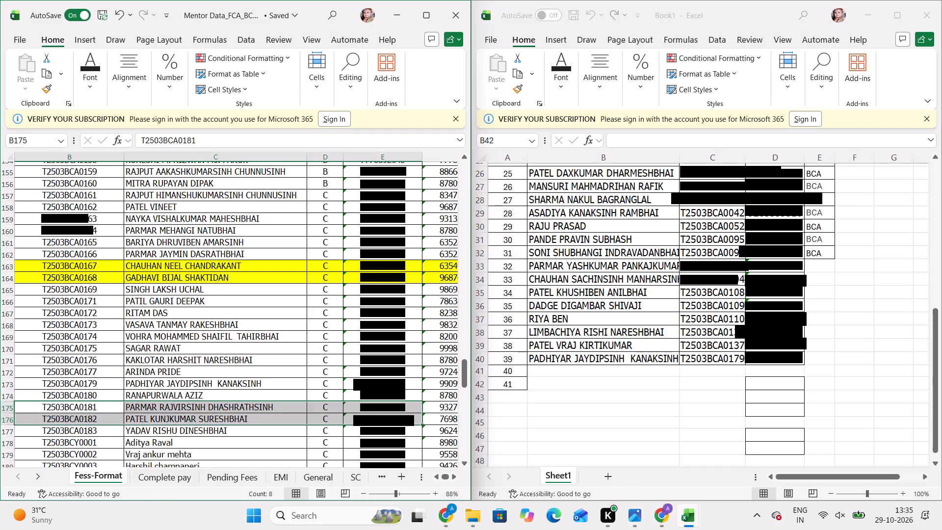
key(ctrl+c)
click(582, 409)
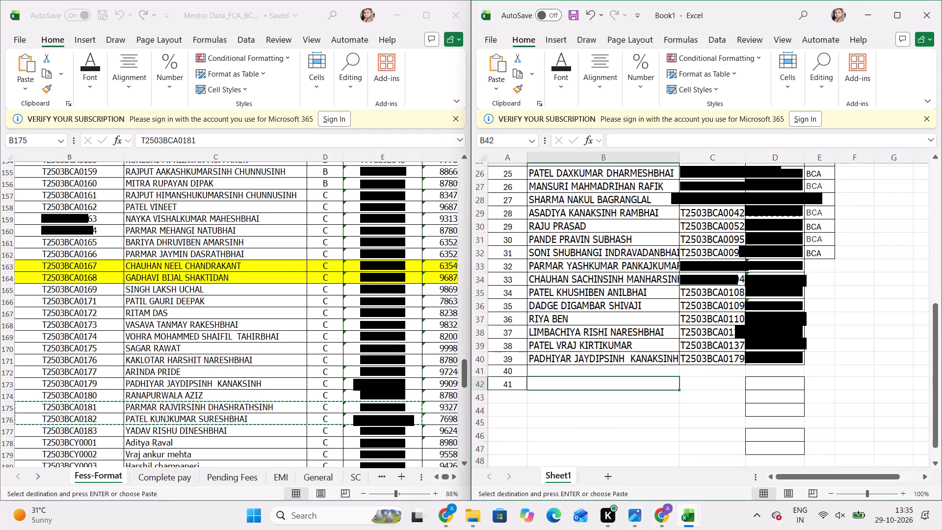
click(582, 409)
key(ctrl+v)
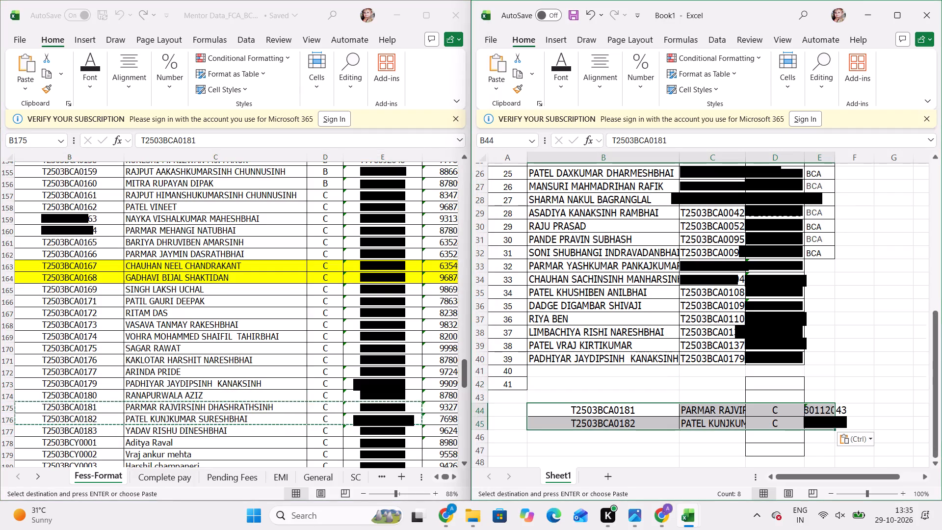
Move the two enrollment numbers in B44:B45 to C41:C42 and the two names in C44:C45 to B41:B42.
drag(584, 408, 589, 428)
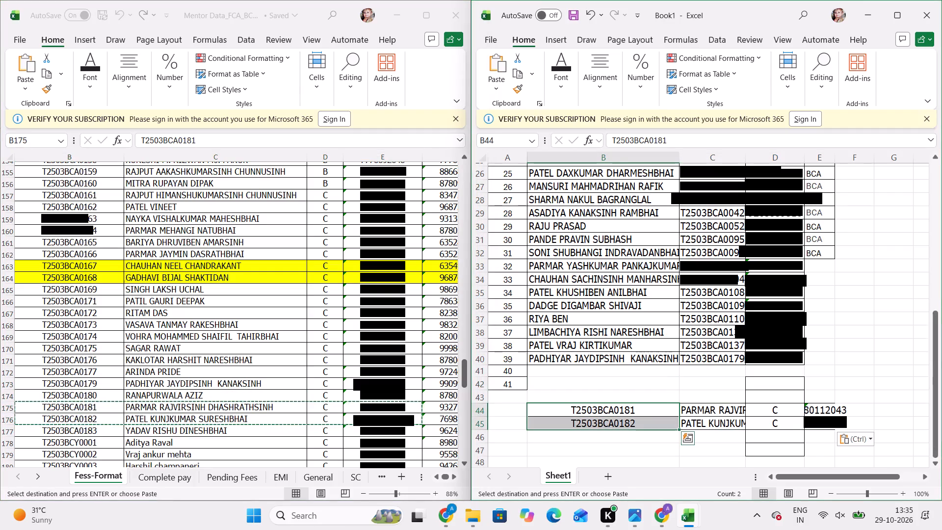
key(ctrl+x)
click(711, 368)
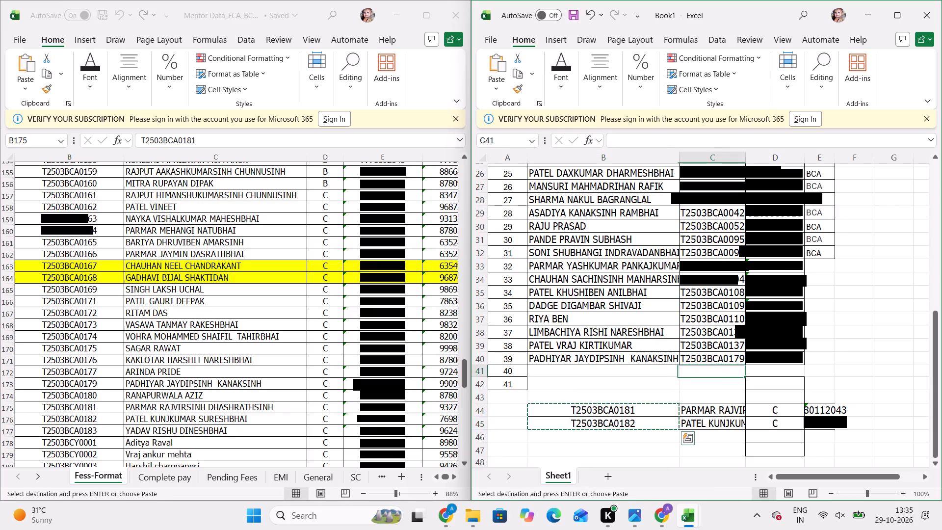
key(ctrl+v)
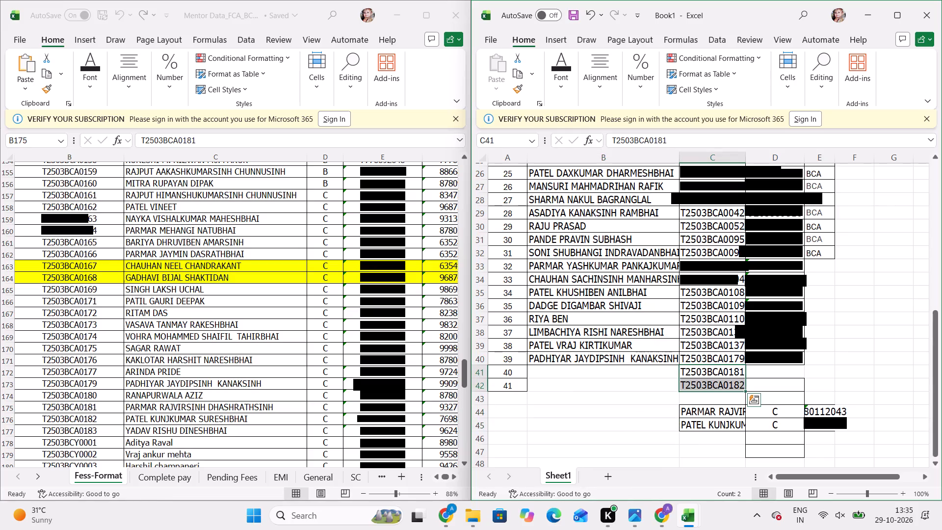
drag(716, 410, 718, 425)
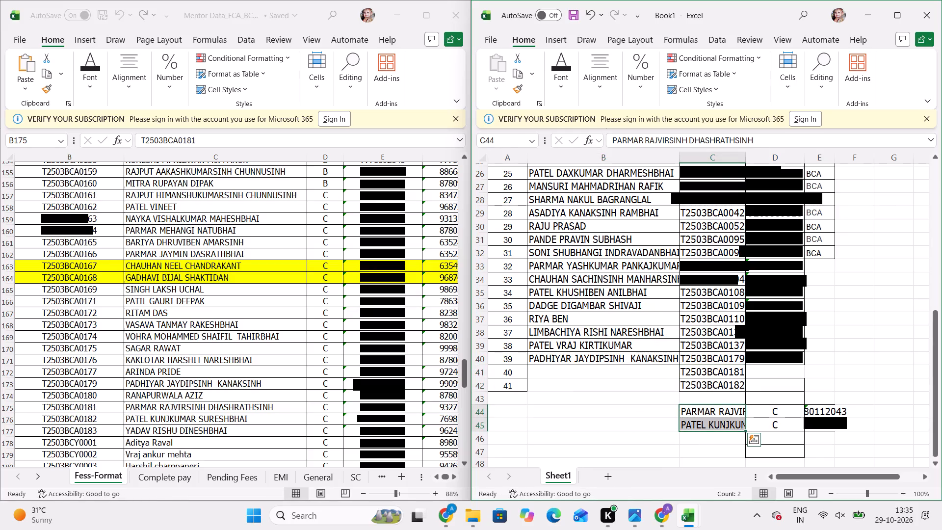
key(ctrl+x)
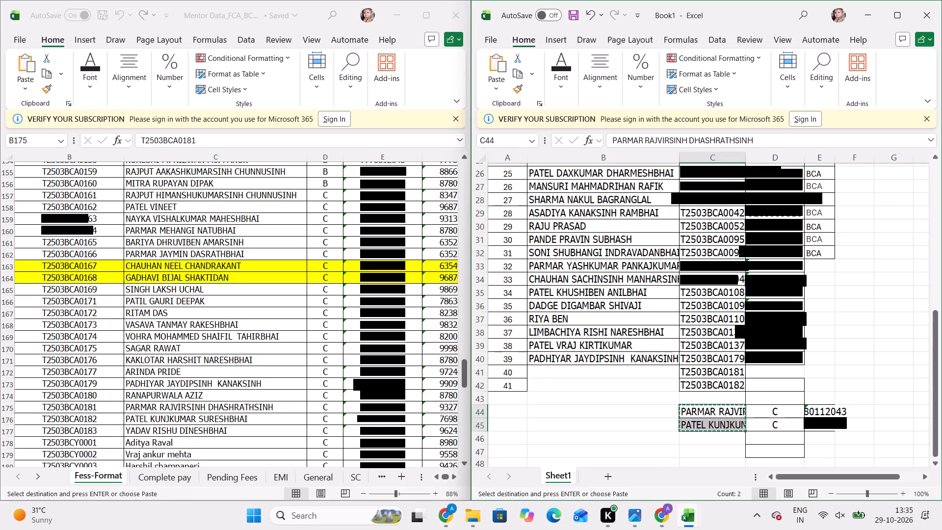
click(569, 373)
key(ctrl+v)
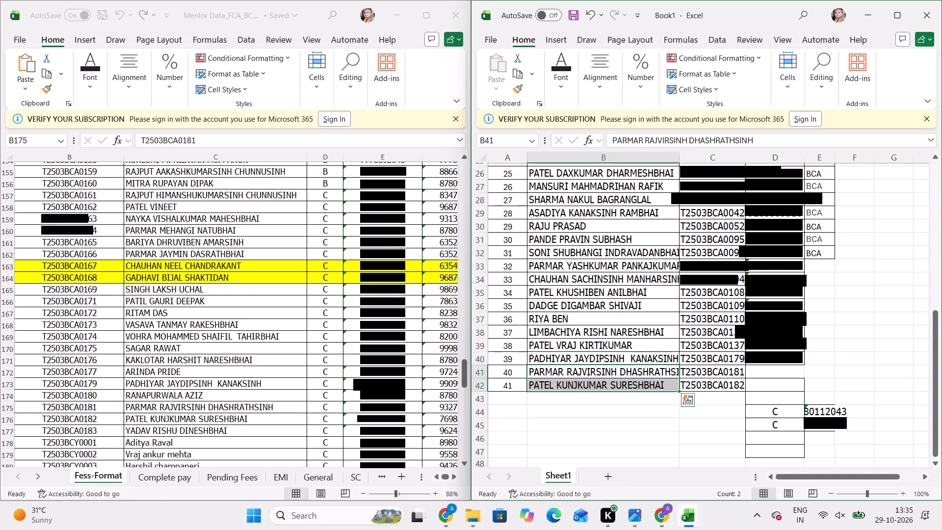
Move the two phone numbers from E44:E45 to D41:D42 and delete the leftover division letters in D44:D45.
drag(826, 412, 826, 423)
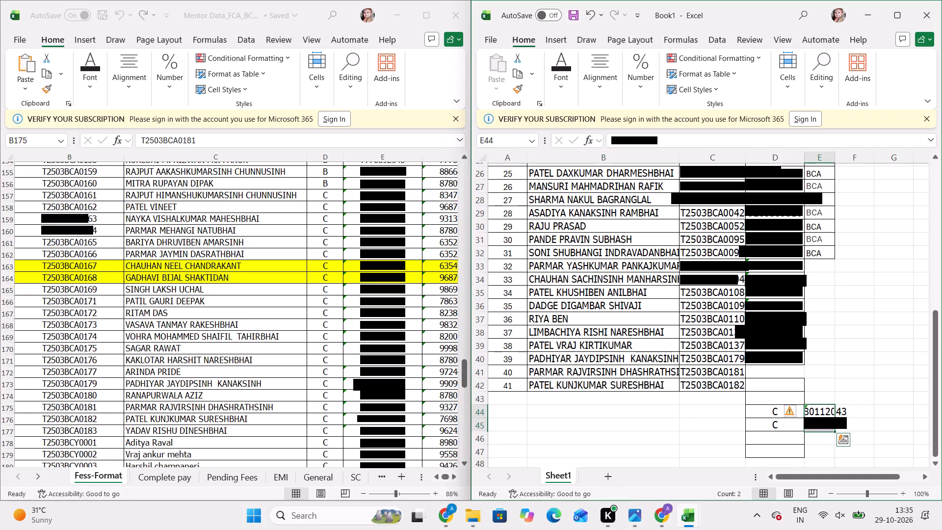
key(ctrl+x)
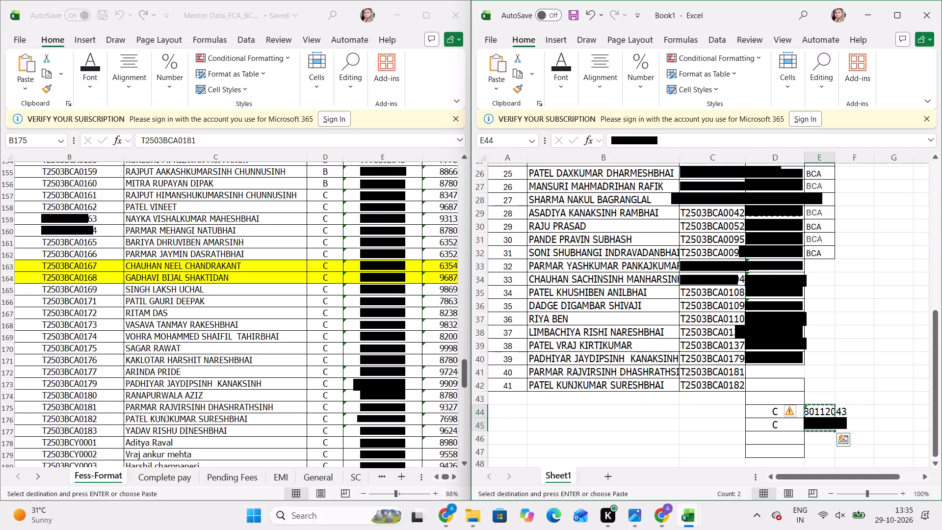
click(760, 373)
key(ctrl+v)
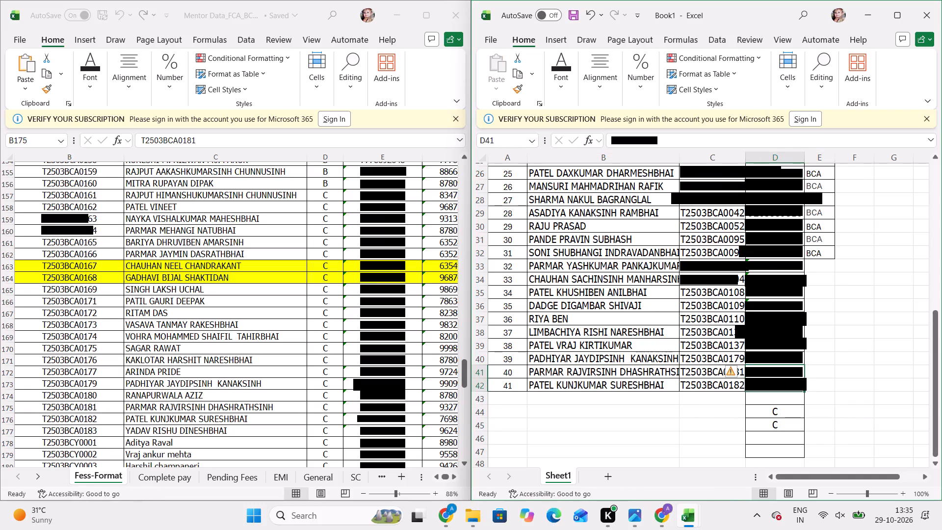
drag(785, 408, 789, 430)
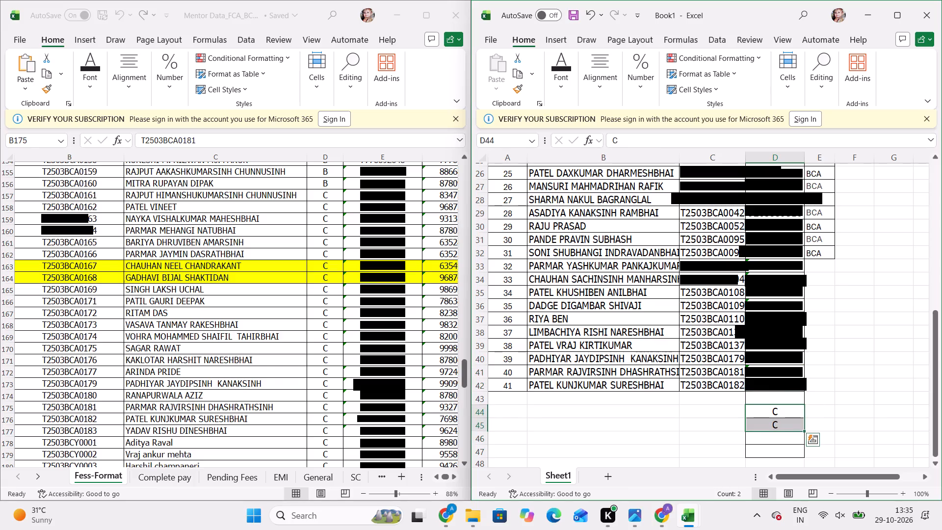
key(Delete)
Fill the BCA course entry from E31:E32 down through E42 for the newly added students.
drag(813, 244, 814, 253)
drag(835, 258, 828, 320)
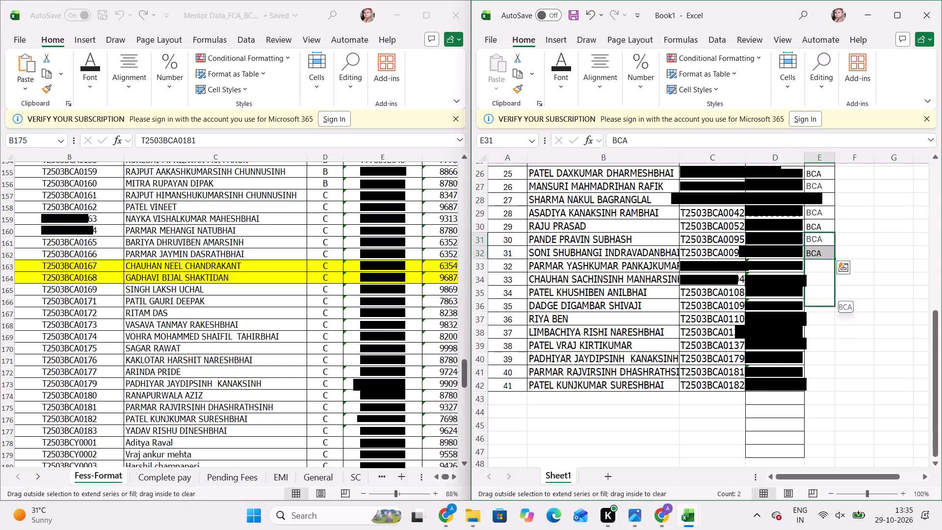
drag(828, 320, 825, 393)
click(764, 331)
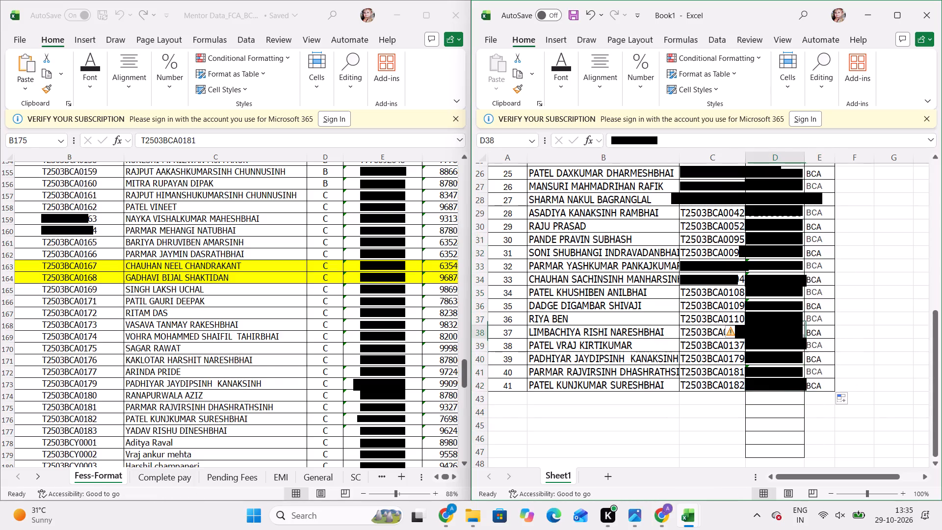
Maximize the Book1 window and apply borders to the whole student table, A1:E42.
scroll(764, 331, up, 6)
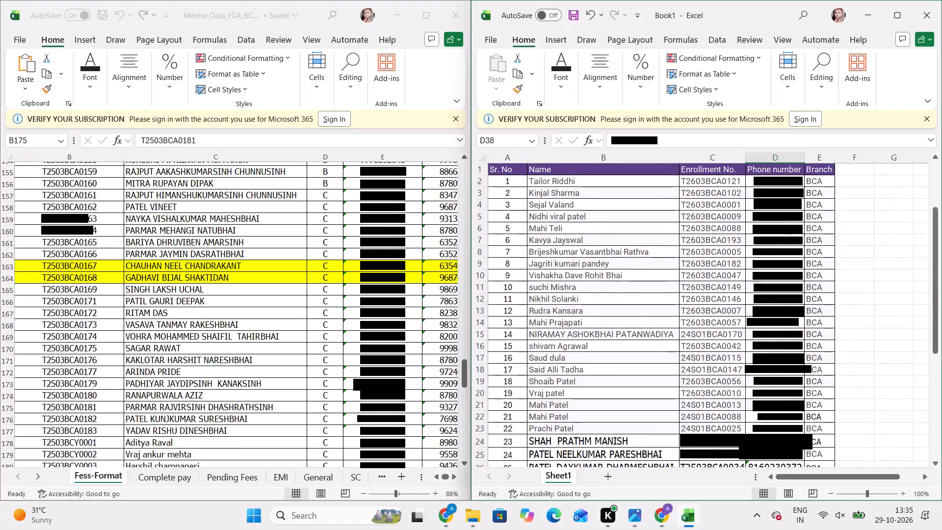
drag(506, 170, 879, 361)
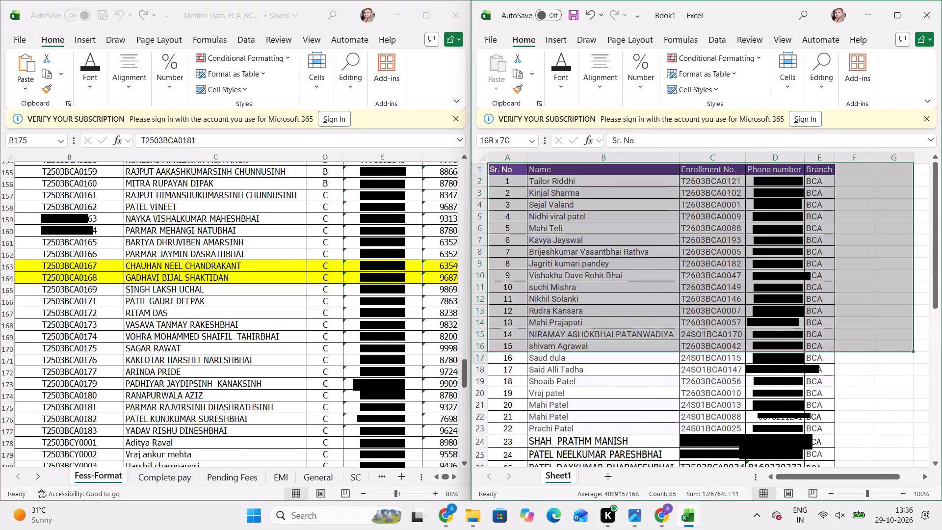
drag(879, 361, 828, 529)
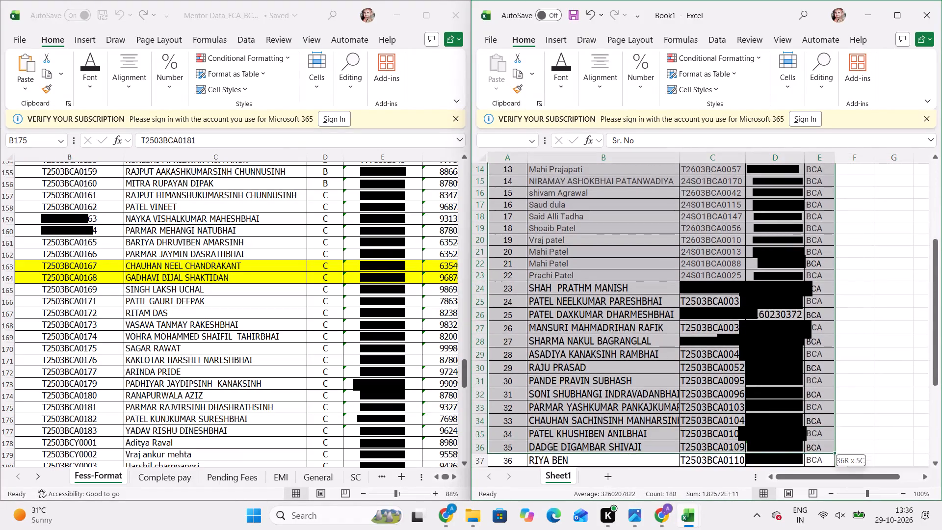
drag(828, 529, 811, 430)
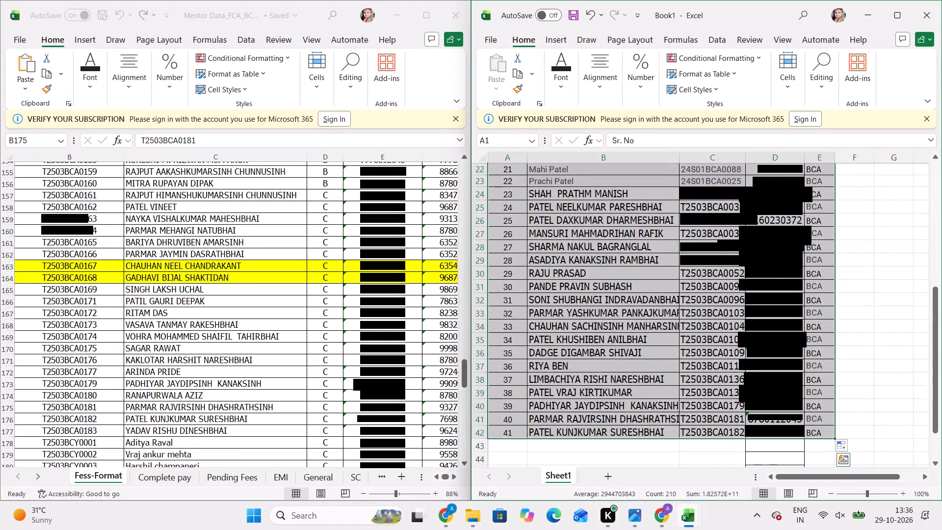
click(892, 10)
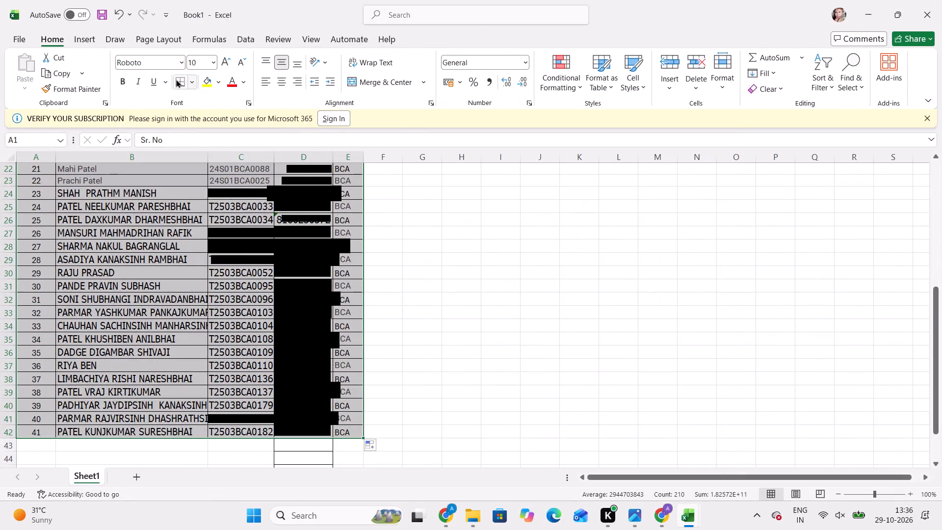
click(176, 79)
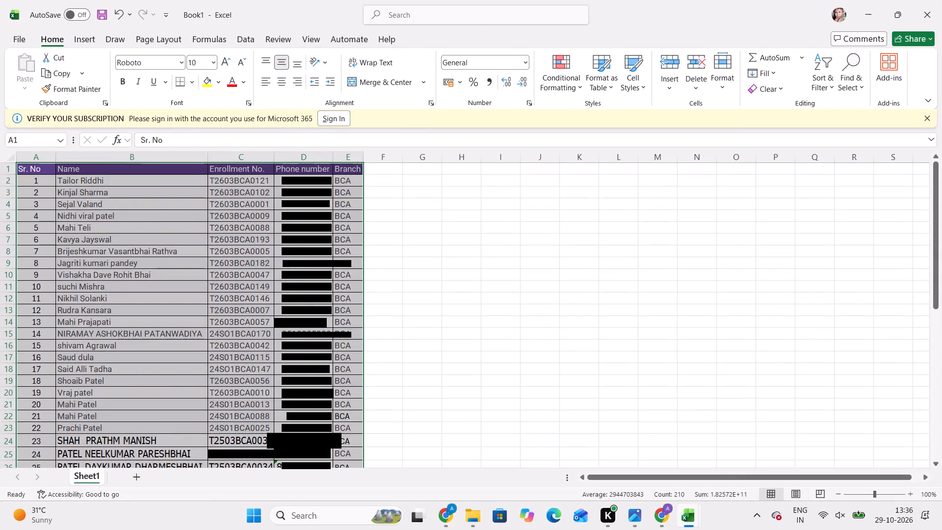
click(198, 306)
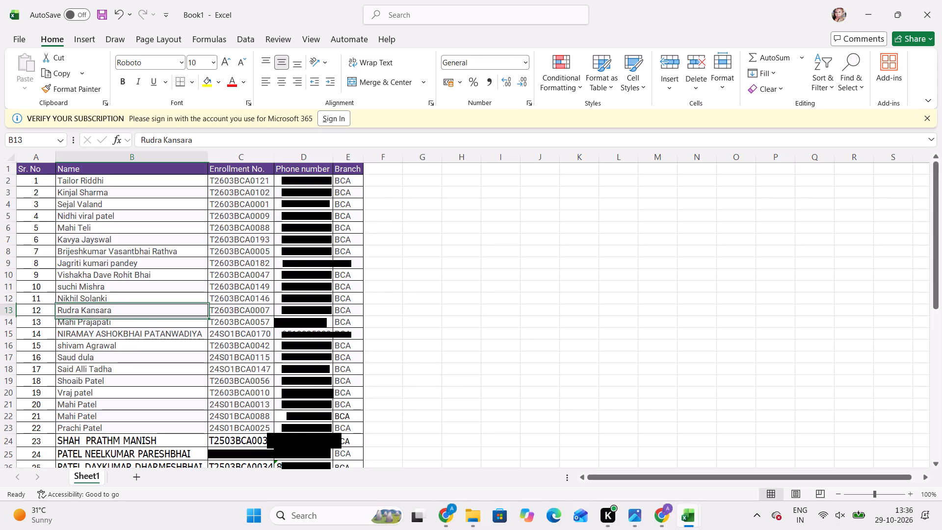
Change the font of all student rows, A2:E42, to Aptos Display.
scroll(157, 286, down, 3)
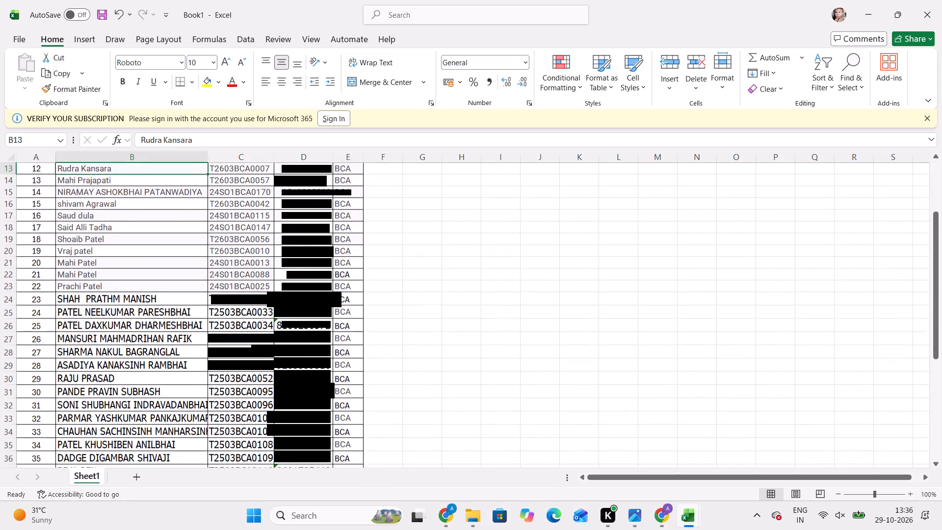
scroll(157, 286, down, 1)
click(300, 244)
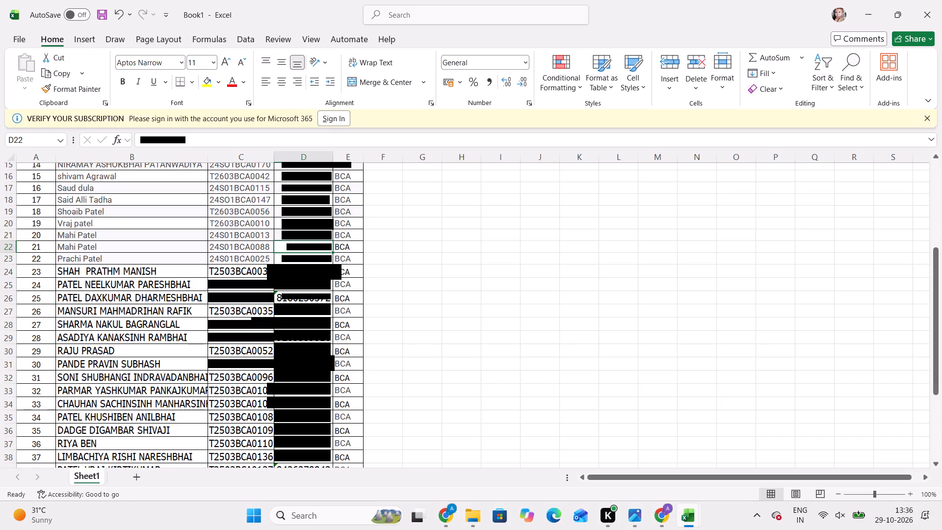
click(138, 244)
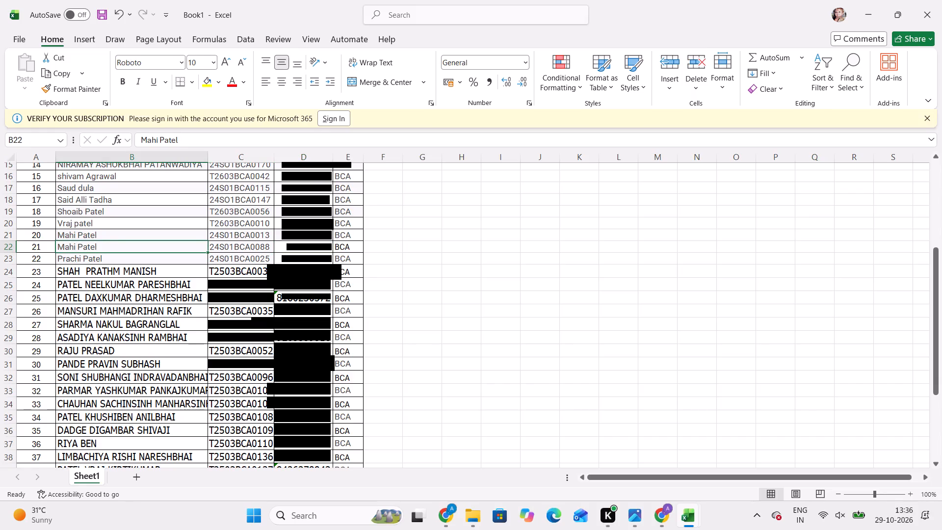
click(129, 280)
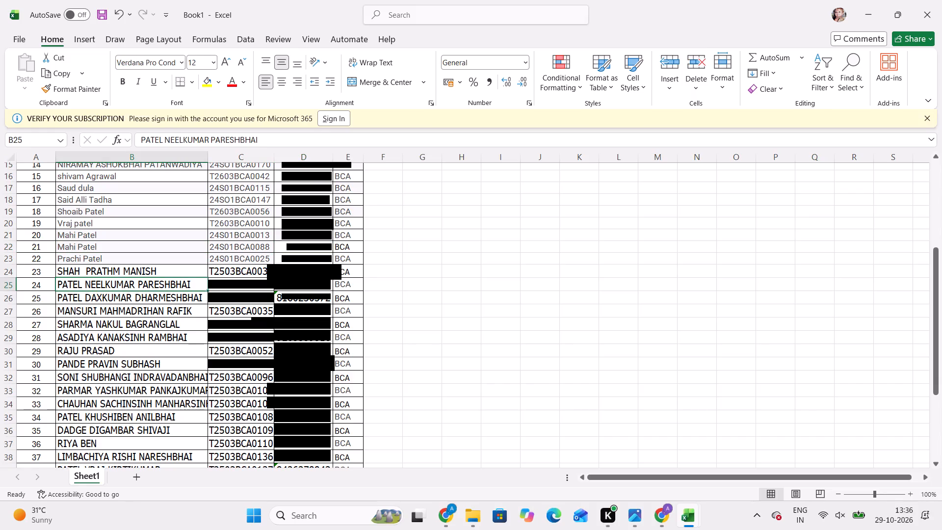
scroll(133, 255, up, 5)
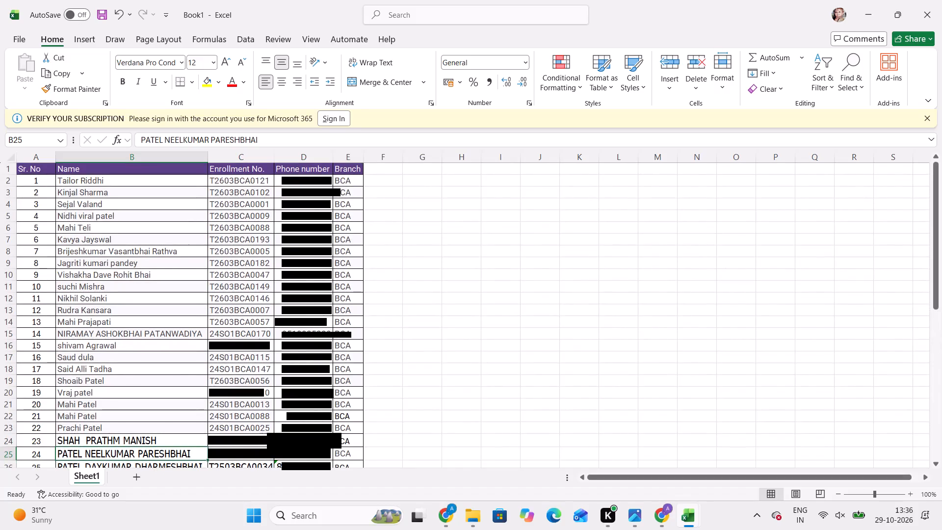
drag(36, 181, 358, 529)
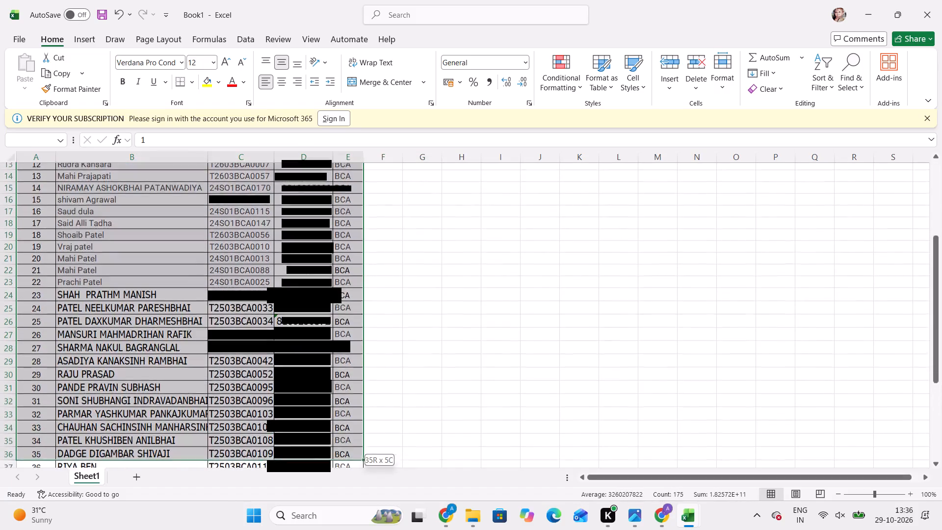
drag(358, 529, 348, 422)
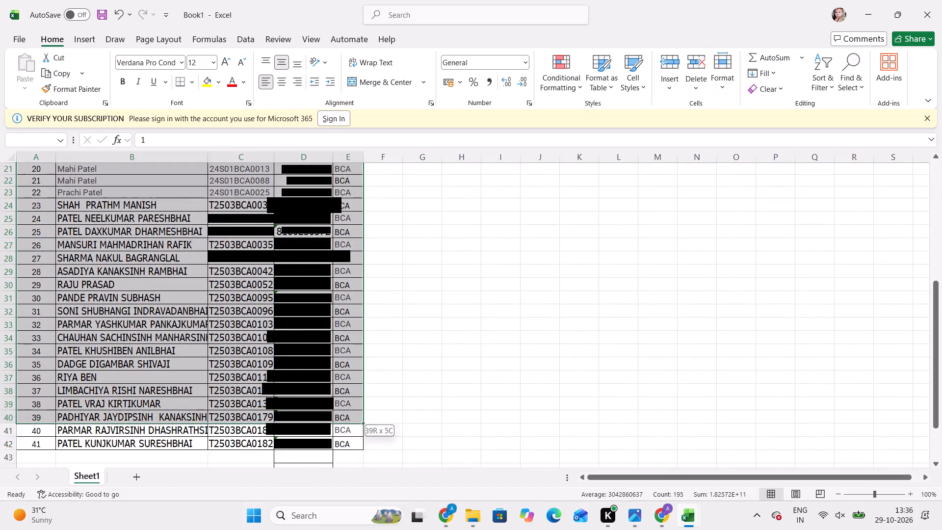
drag(348, 422, 346, 442)
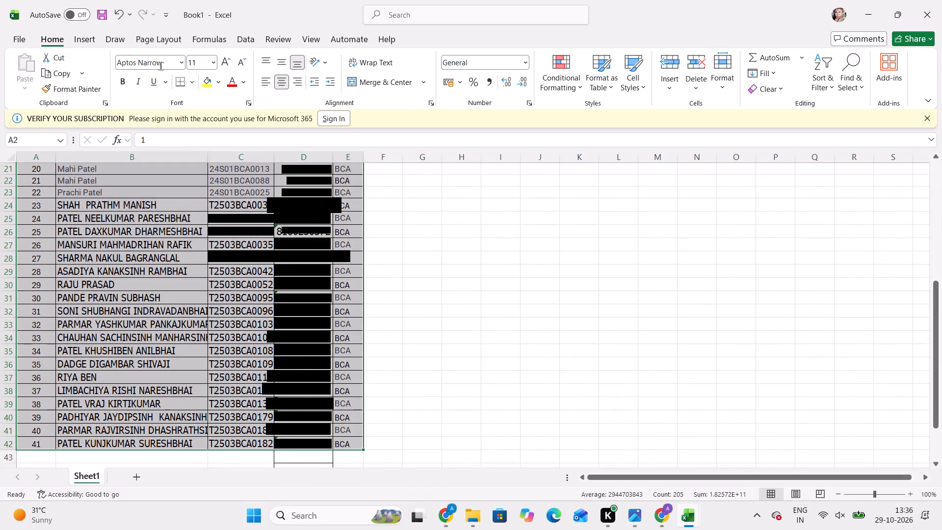
click(182, 61)
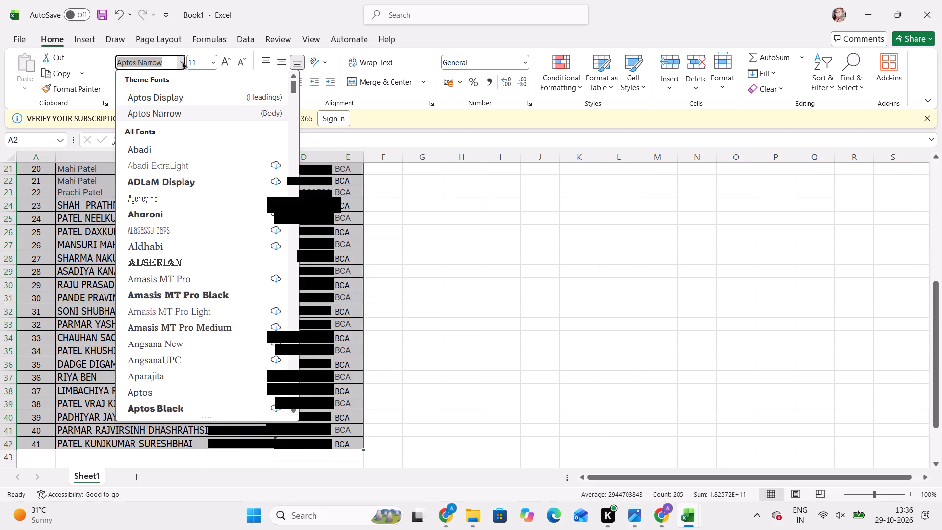
scroll(180, 287, down, 1)
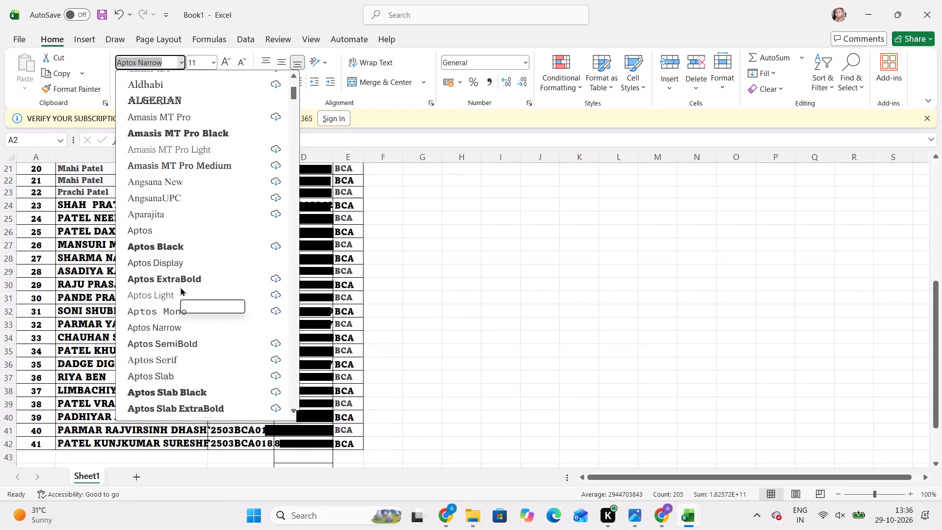
scroll(180, 287, down, 1)
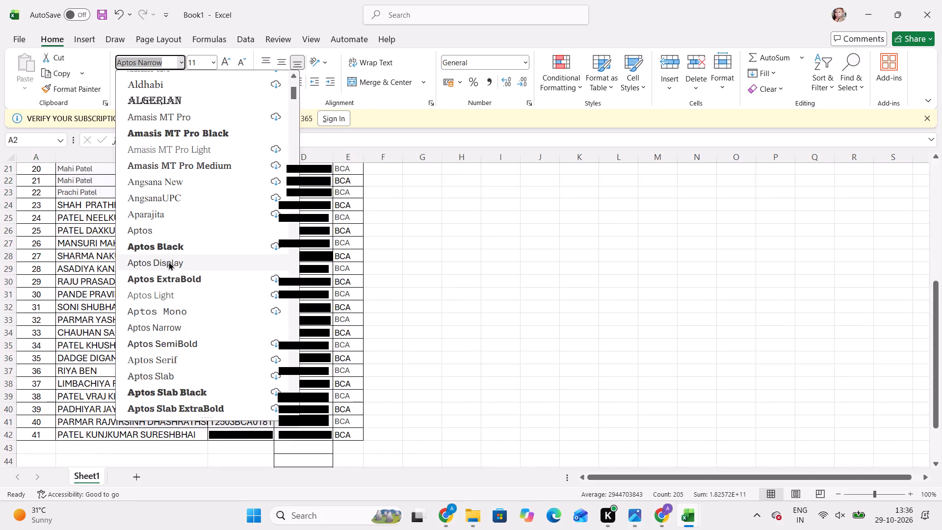
click(168, 262)
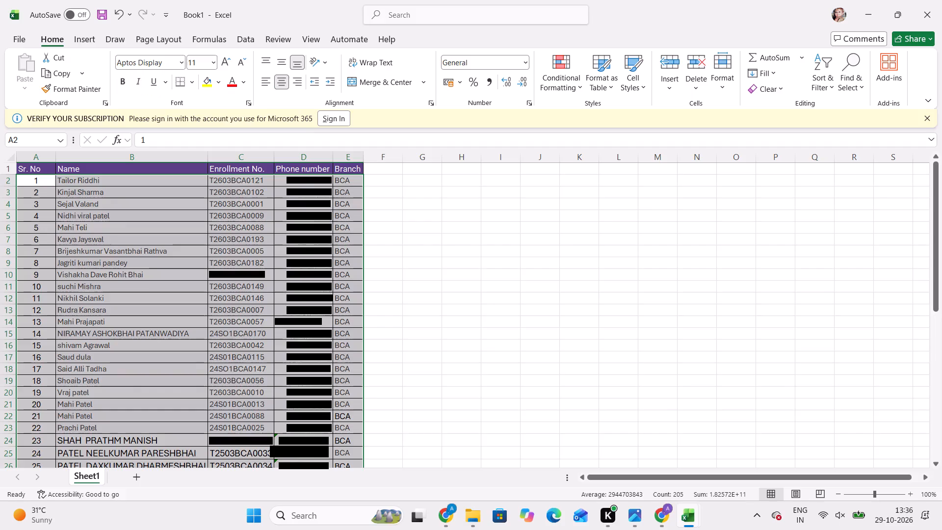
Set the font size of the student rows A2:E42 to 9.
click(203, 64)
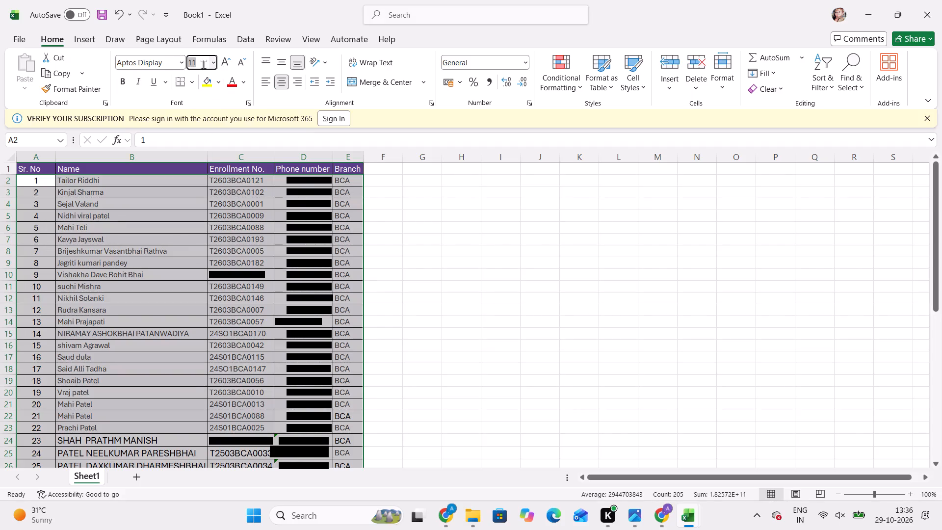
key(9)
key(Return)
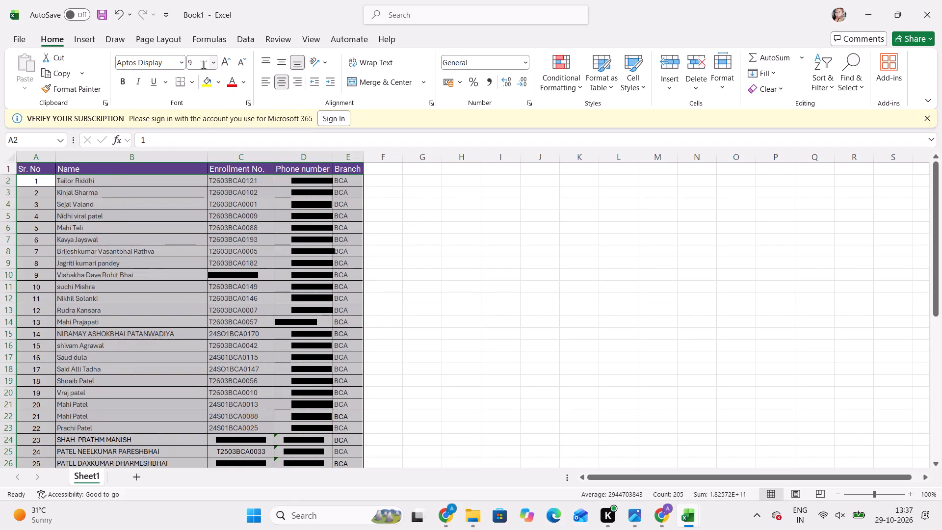
Set the font size of the student rows A2:E42 to 11.
click(203, 64)
text(11)
key(Return)
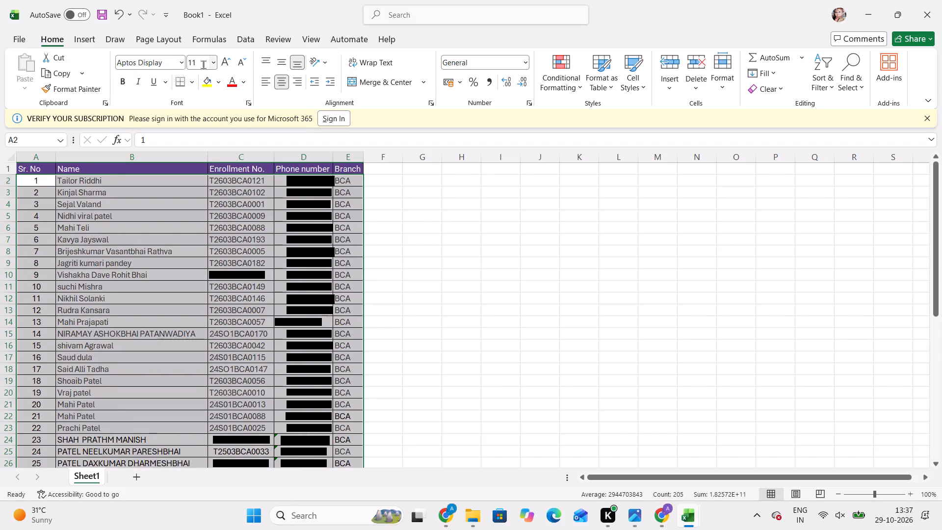
click(294, 254)
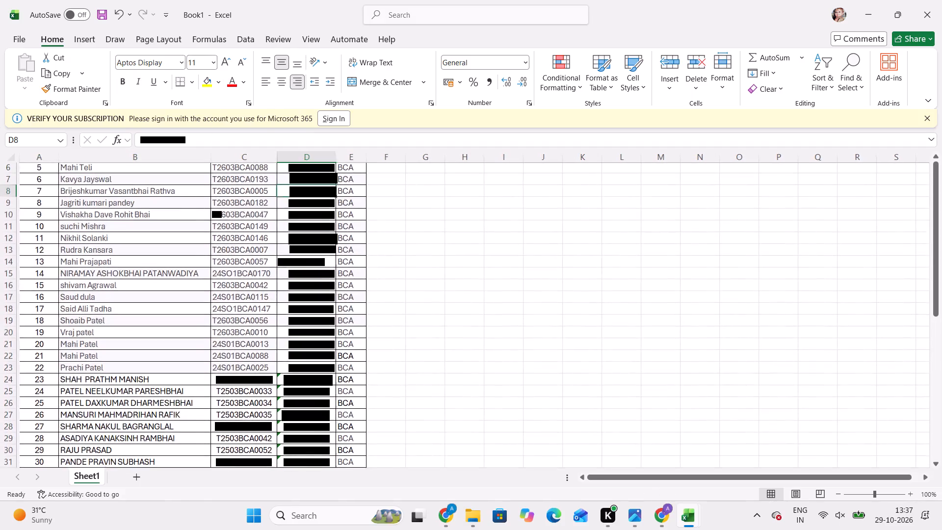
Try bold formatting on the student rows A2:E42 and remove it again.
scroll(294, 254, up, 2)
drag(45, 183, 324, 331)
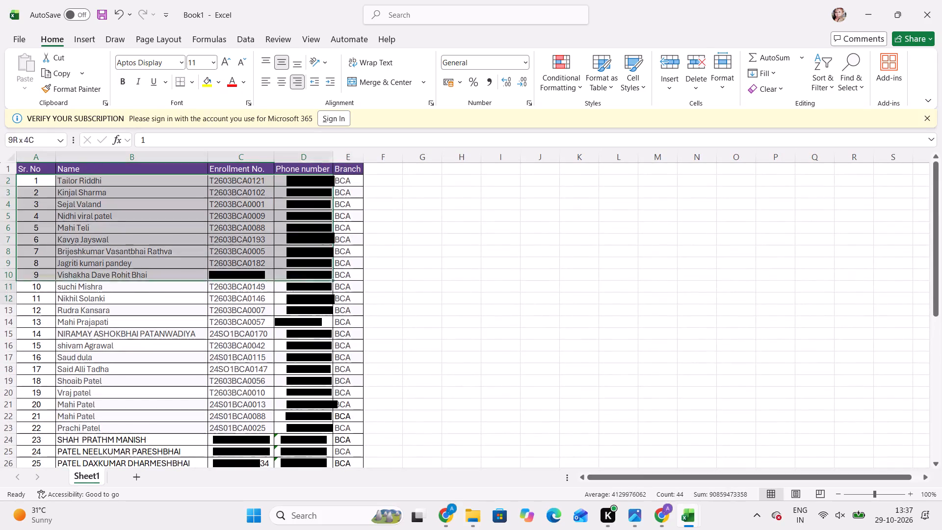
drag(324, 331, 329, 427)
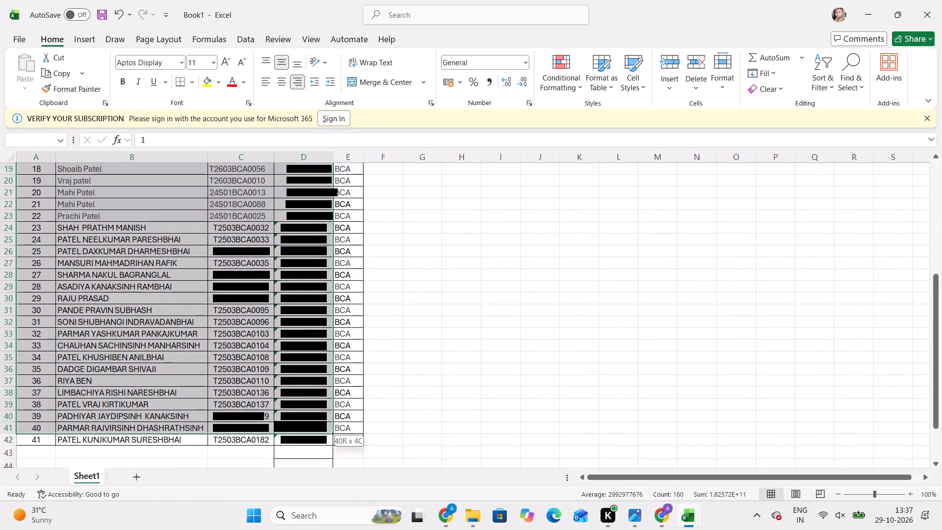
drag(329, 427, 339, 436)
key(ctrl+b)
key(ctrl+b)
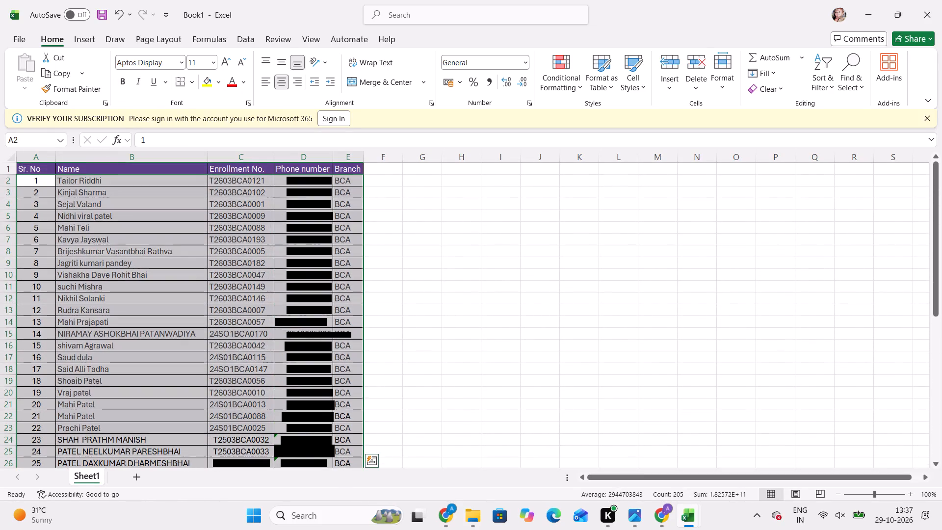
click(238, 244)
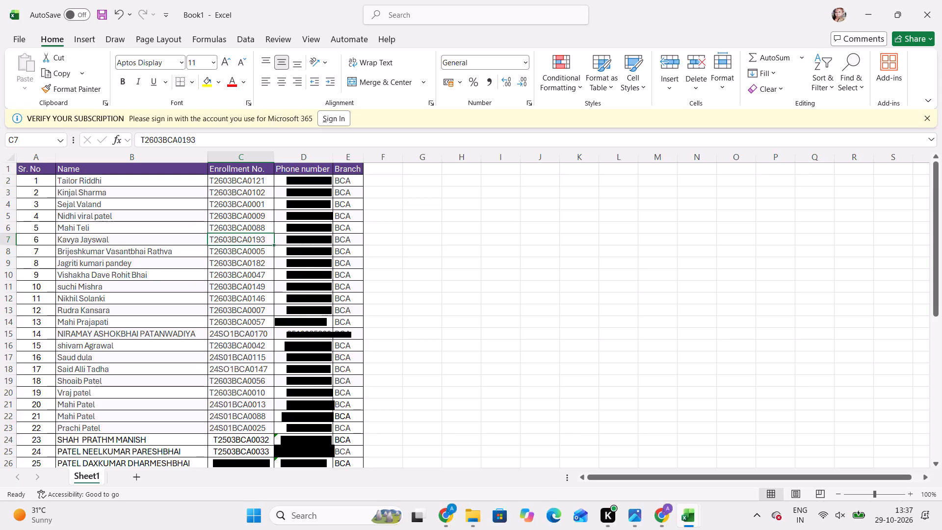
Review the formatting of the student list from the header down to the last entry in row 42.
click(202, 263)
scroll(202, 263, down, 1)
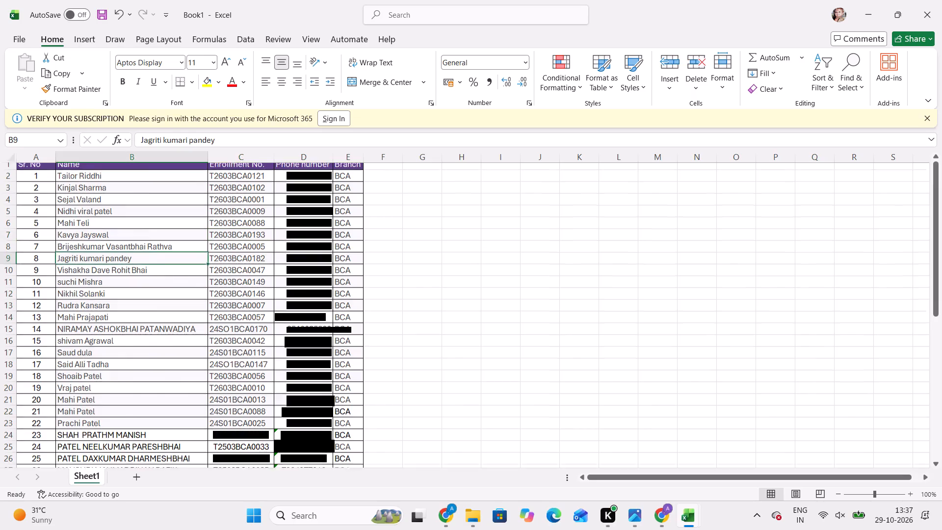
scroll(202, 263, down, 2)
scroll(202, 263, up, 3)
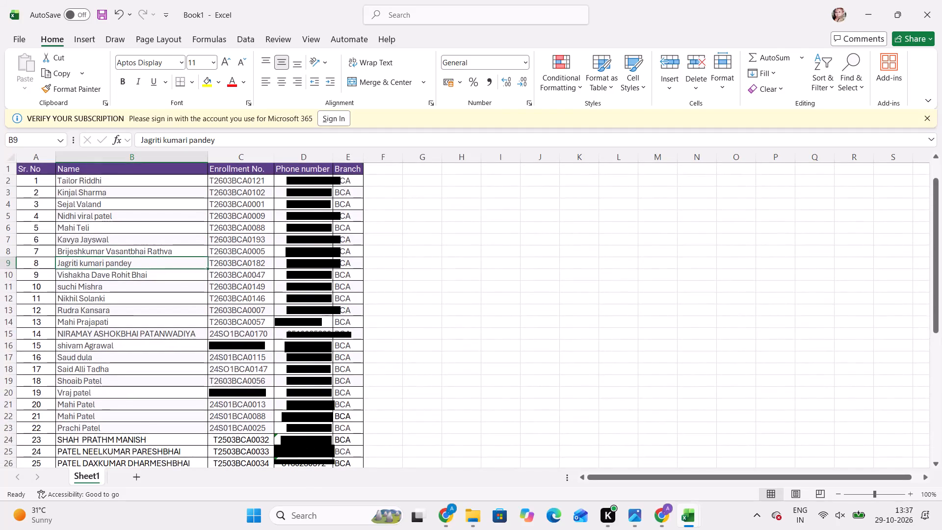
drag(33, 178, 128, 194)
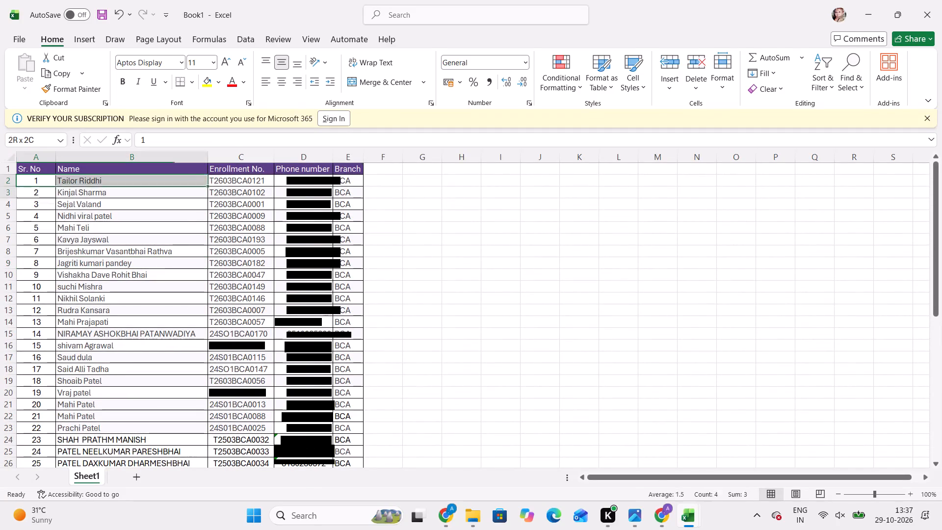
drag(128, 194, 338, 360)
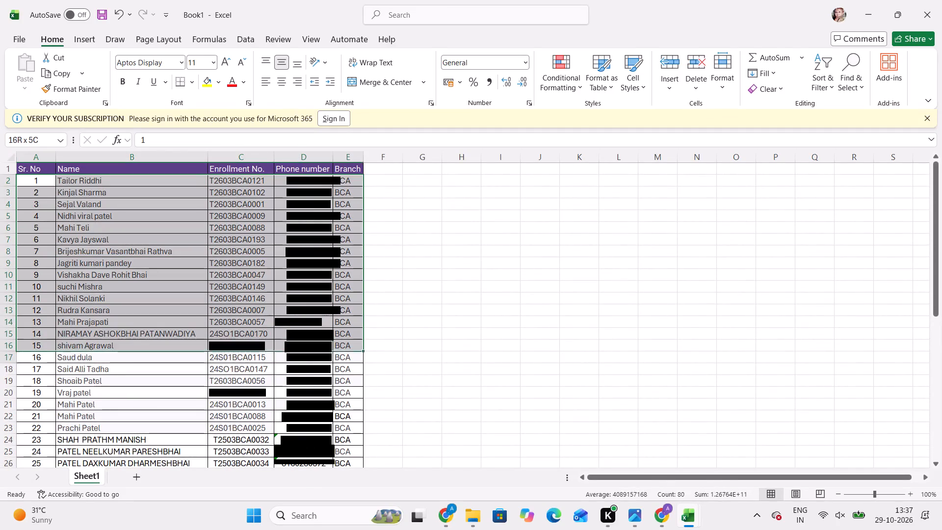
drag(338, 360, 353, 510)
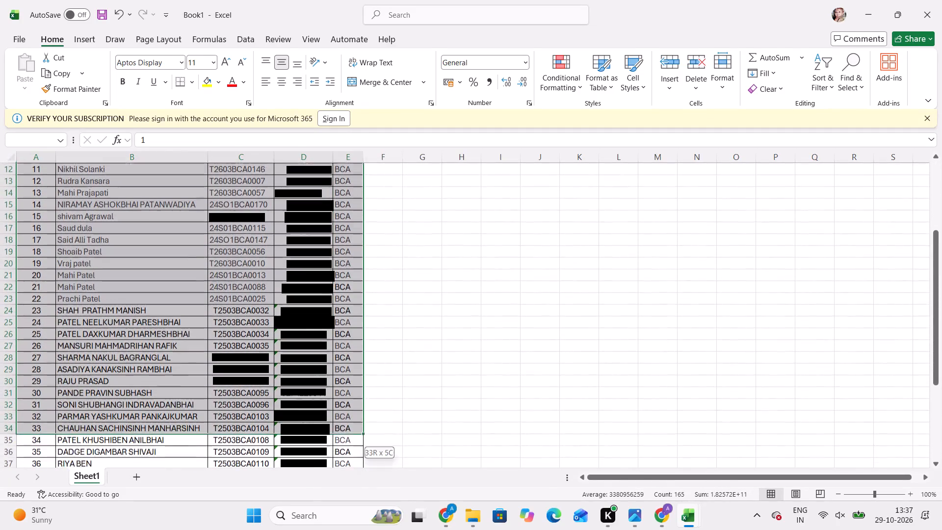
drag(353, 510, 352, 514)
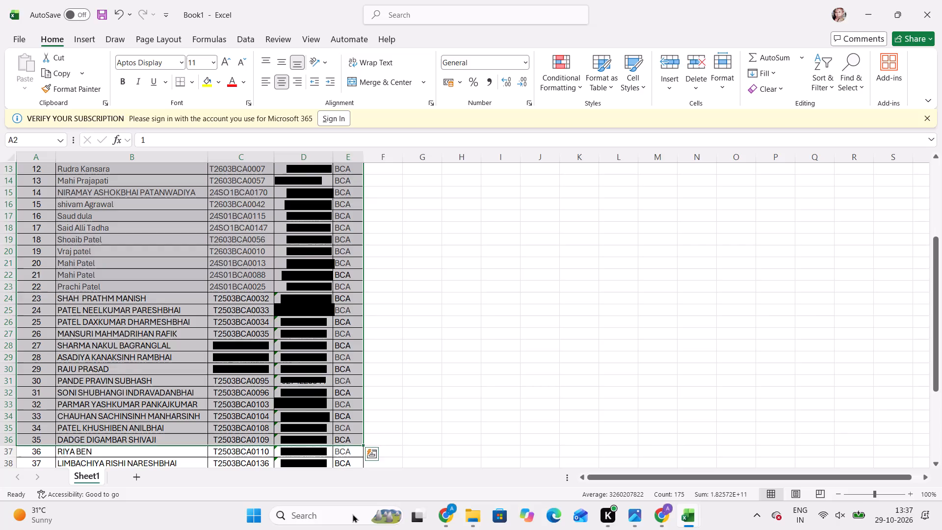
click(328, 412)
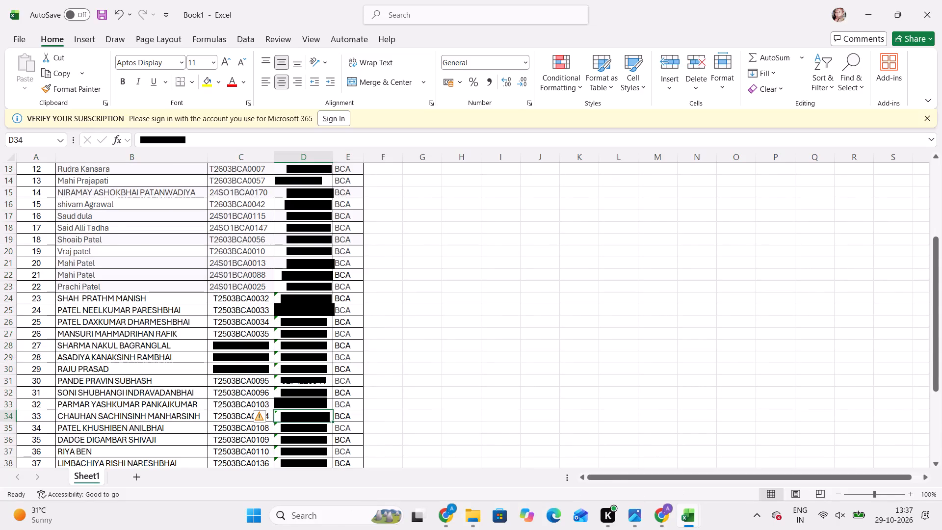
scroll(299, 364, down, 2)
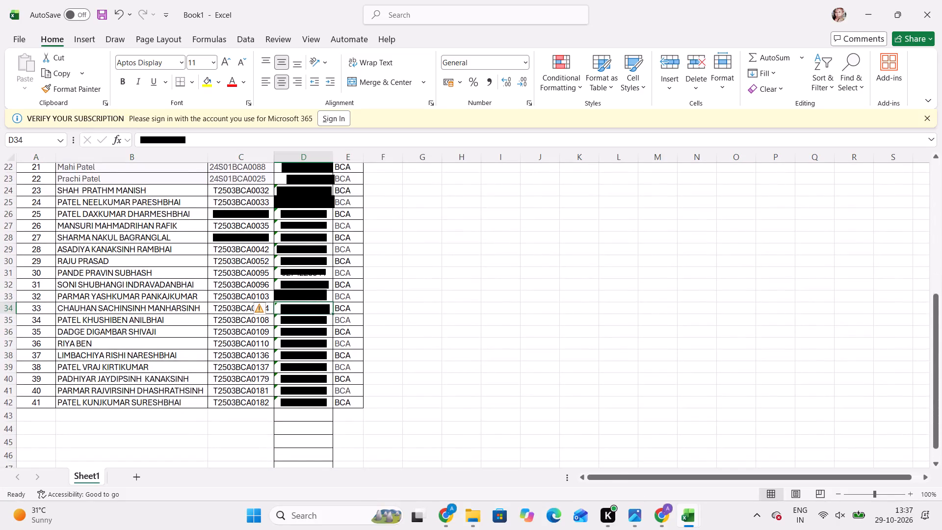
Remove all borders from the empty cells D43:D46 below the last student row.
scroll(263, 429, down, 1)
drag(302, 361, 307, 401)
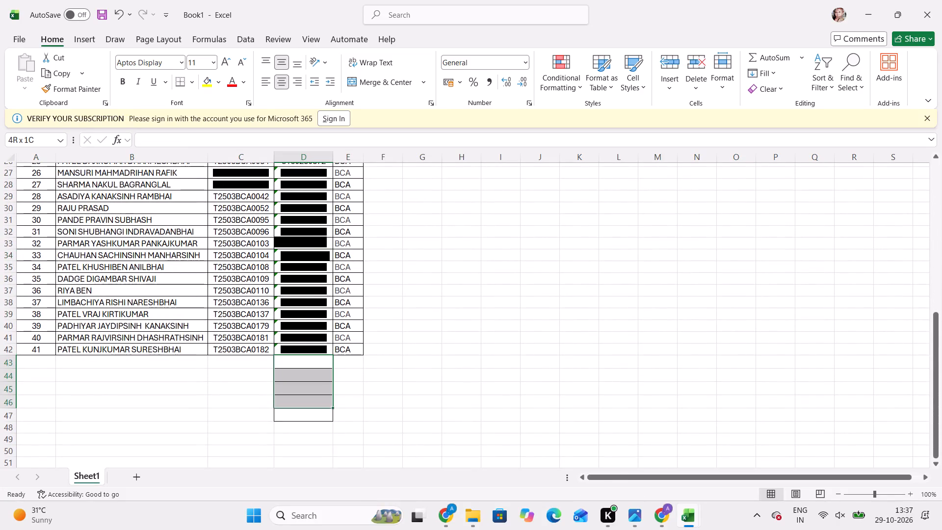
drag(307, 401, 310, 407)
click(190, 80)
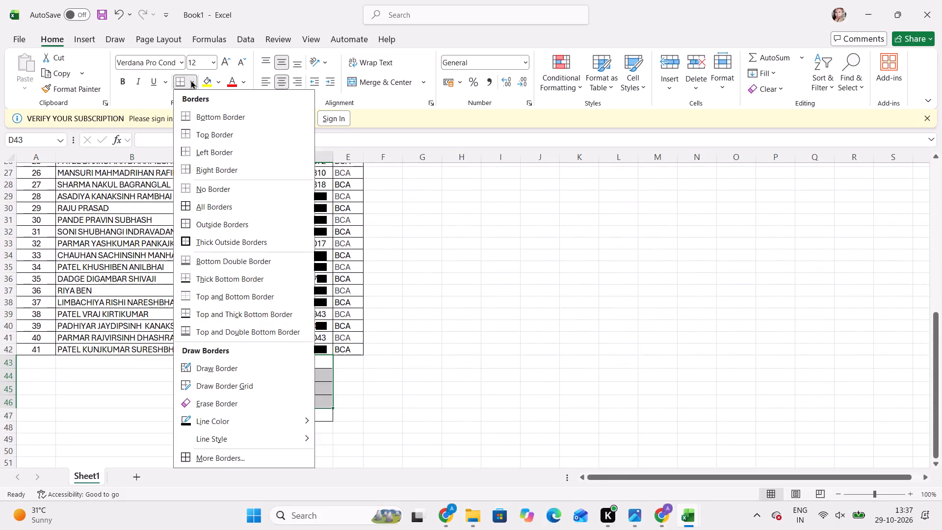
click(210, 186)
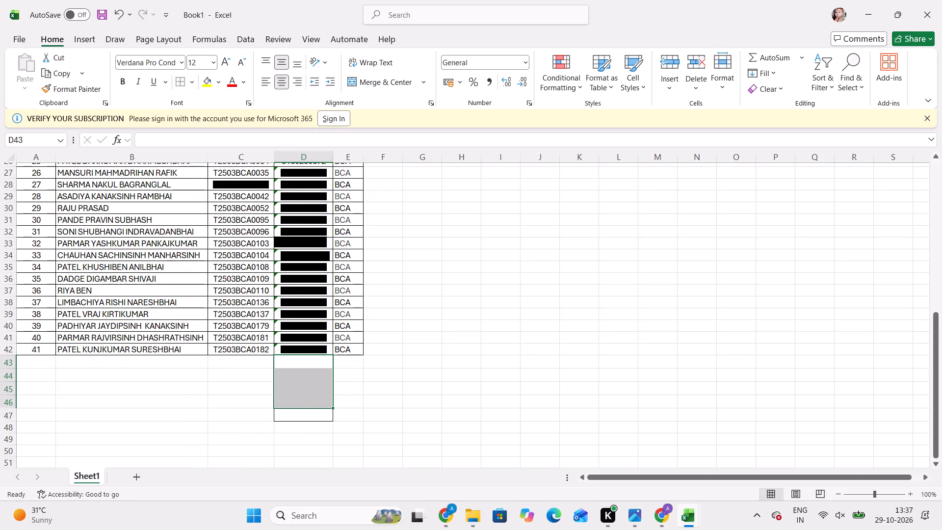
click(323, 313)
Apply All Borders to cells C42:E42 in the last student row.
drag(267, 347, 316, 344)
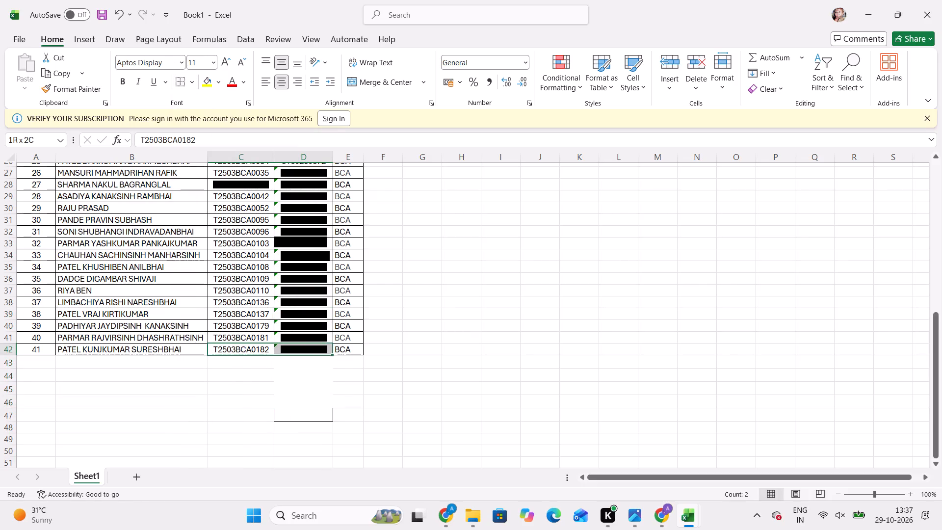
drag(316, 344, 337, 348)
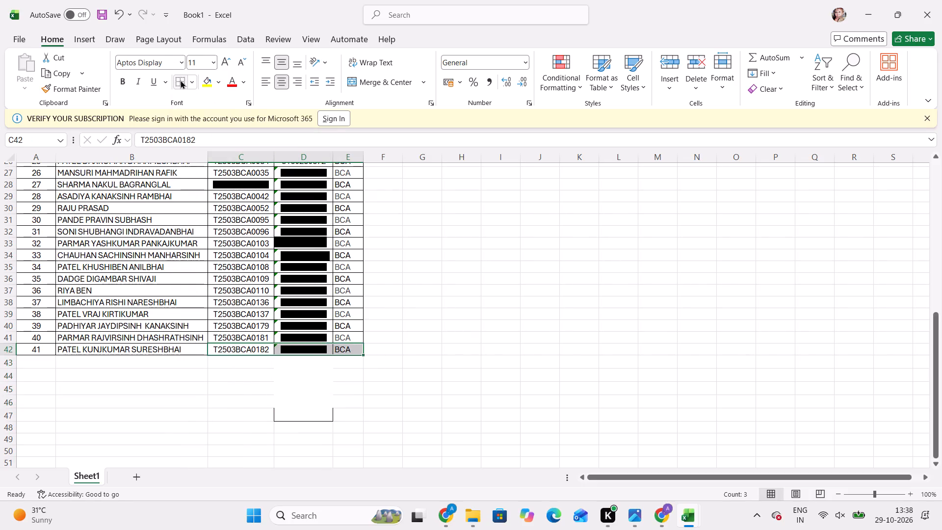
click(195, 79)
click(228, 210)
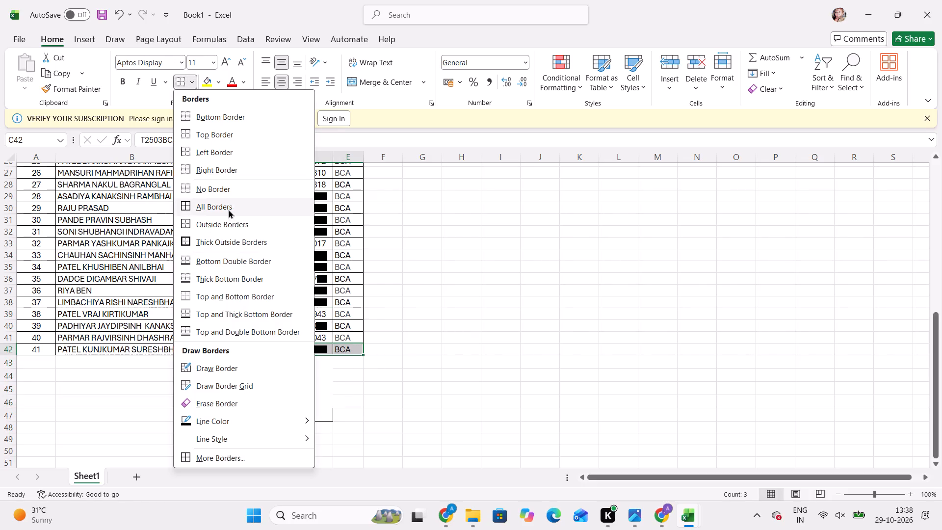
click(319, 287)
Remove the leftover borders from the empty cells C47:D47 below the student list.
scroll(319, 287, down, 1)
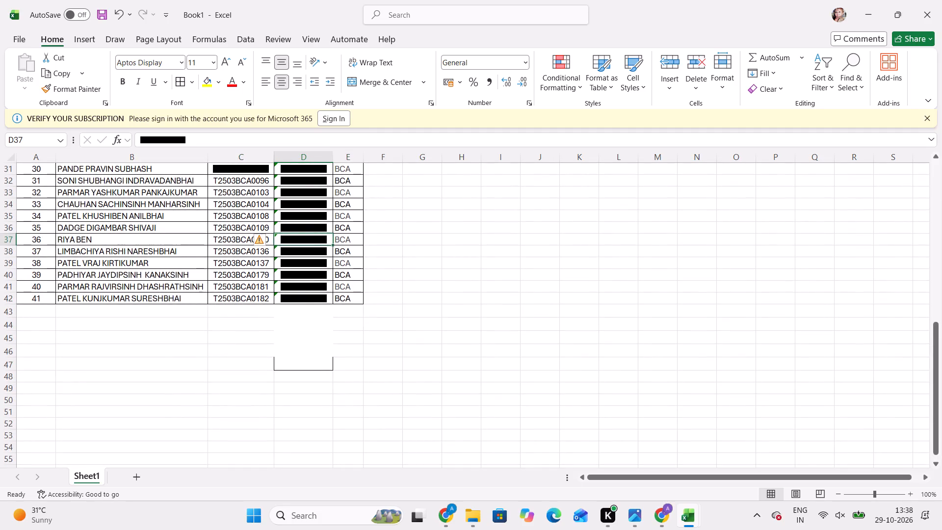
drag(266, 363, 320, 362)
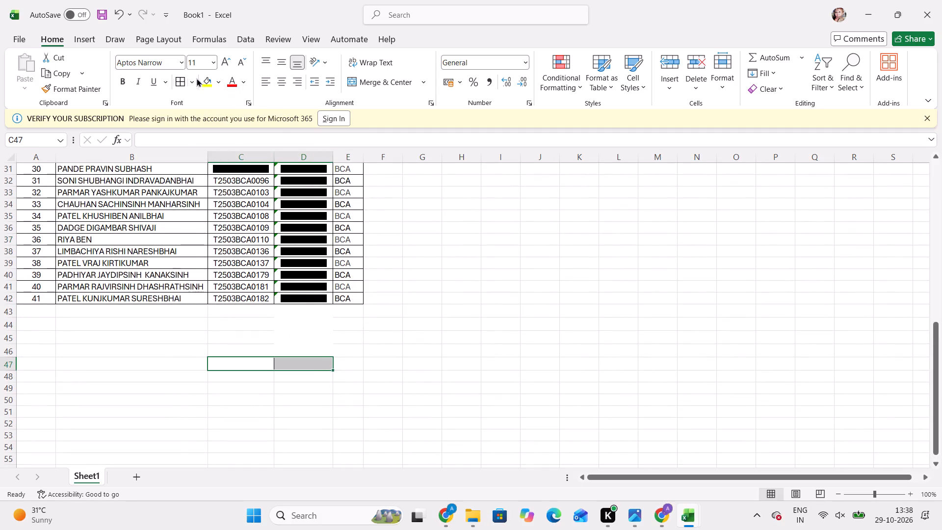
click(192, 79)
click(209, 194)
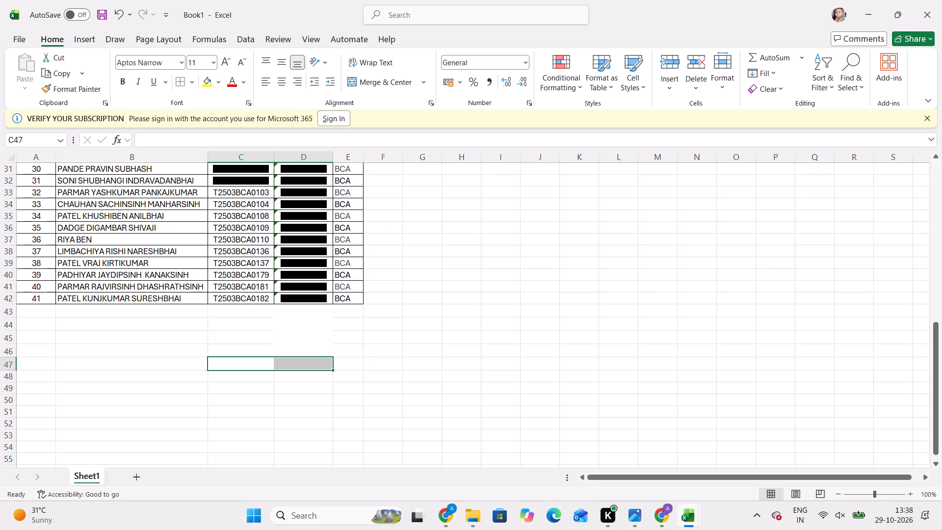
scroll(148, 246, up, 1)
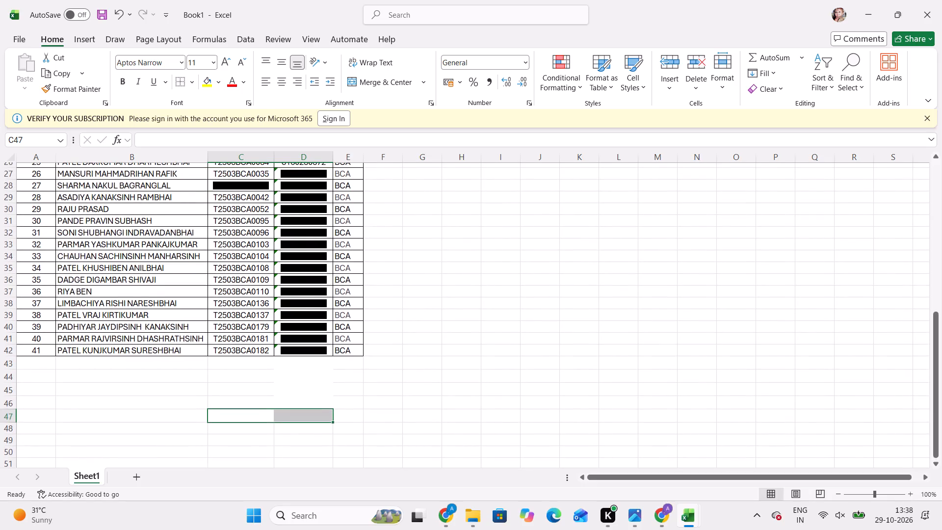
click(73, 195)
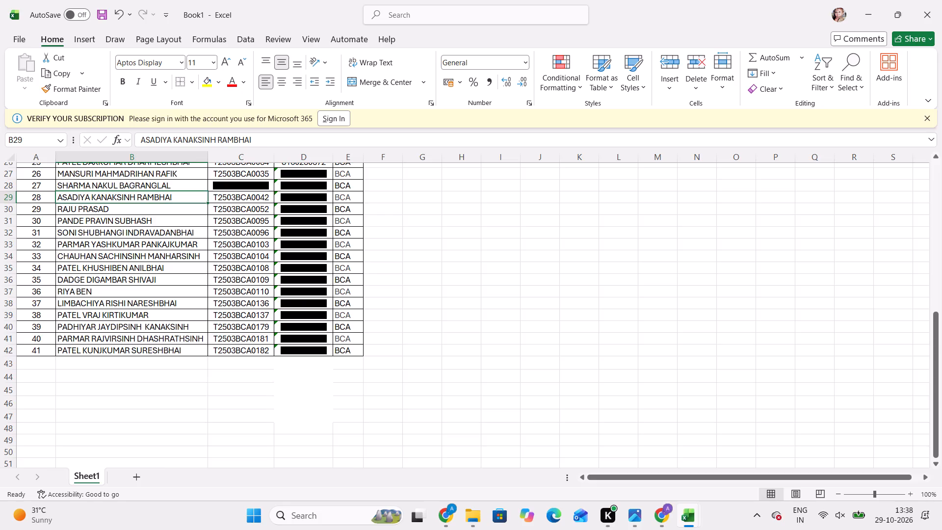
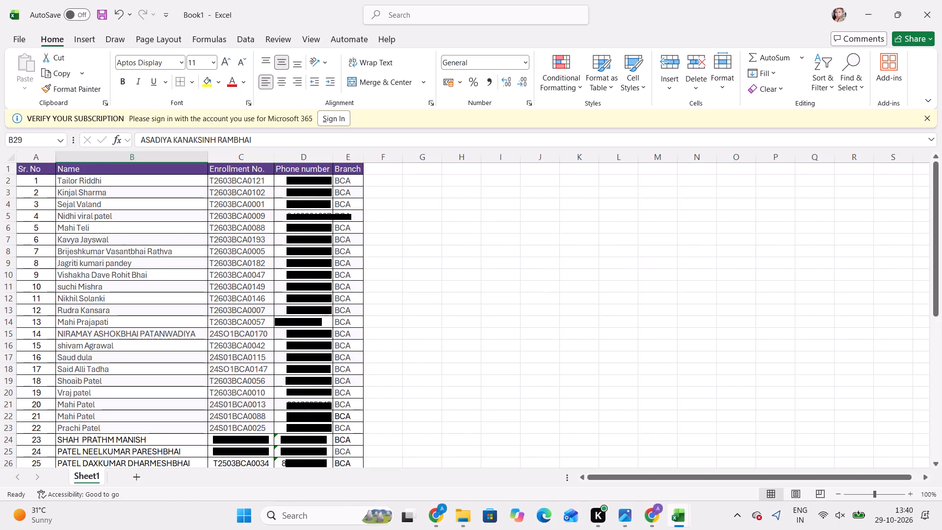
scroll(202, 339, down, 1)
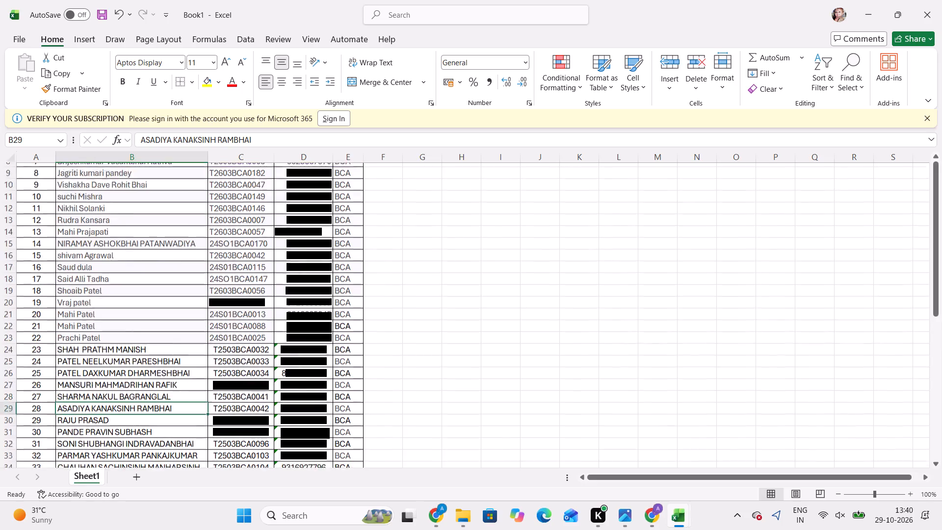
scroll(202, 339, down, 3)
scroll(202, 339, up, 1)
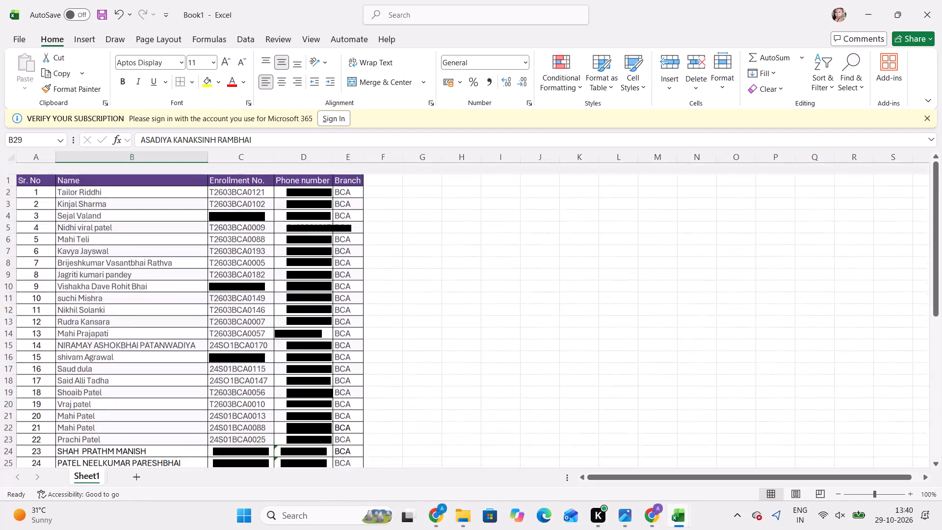
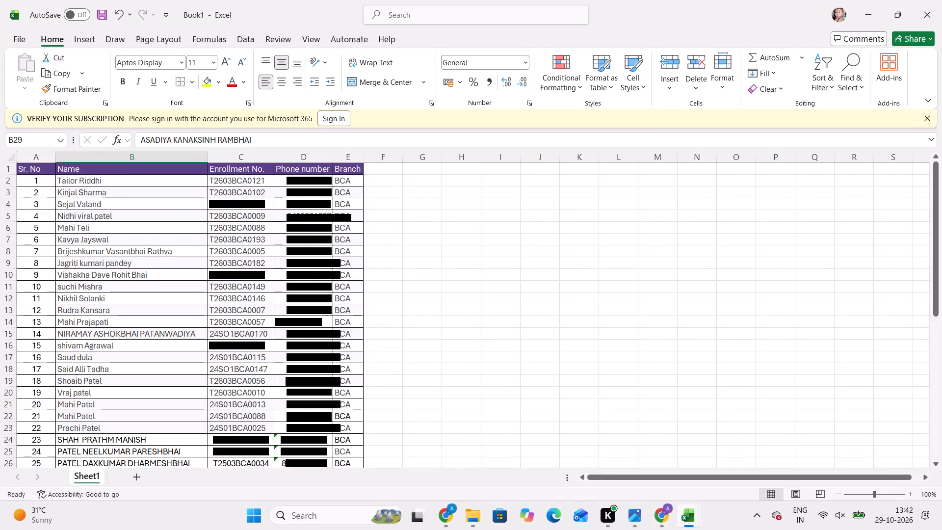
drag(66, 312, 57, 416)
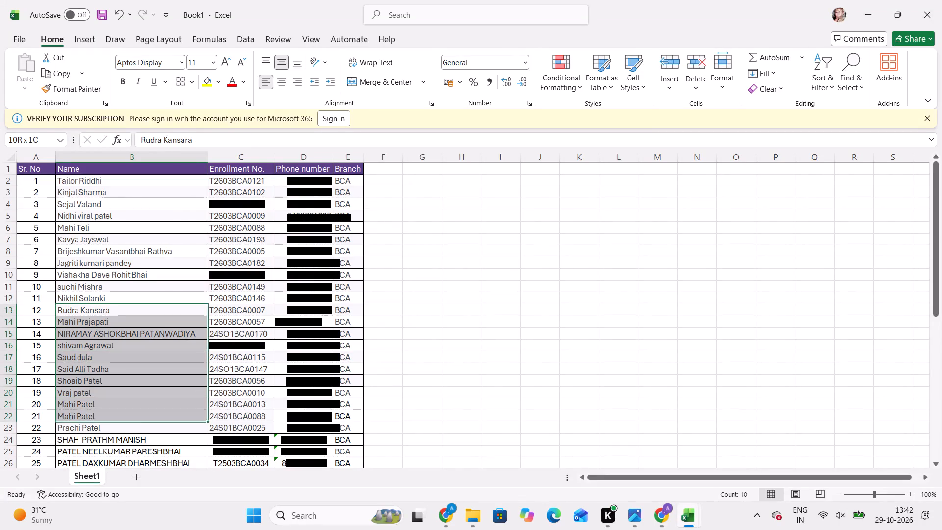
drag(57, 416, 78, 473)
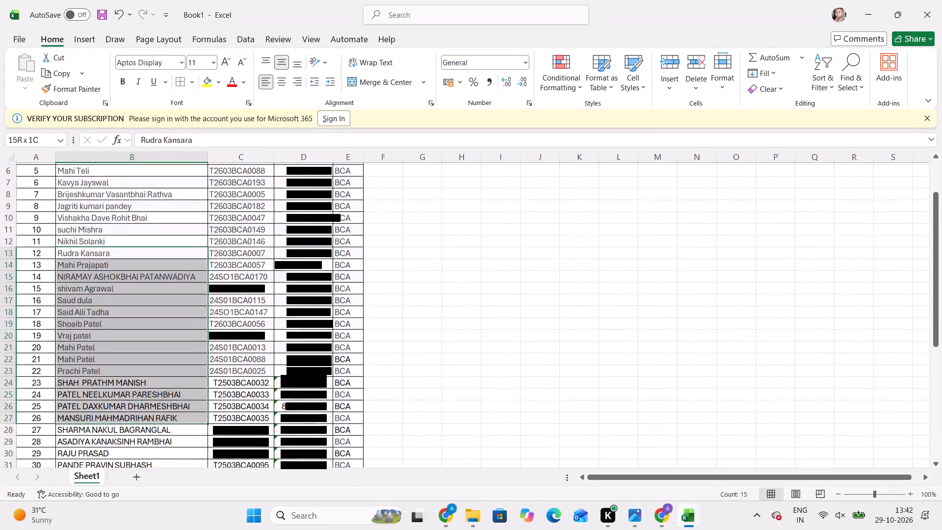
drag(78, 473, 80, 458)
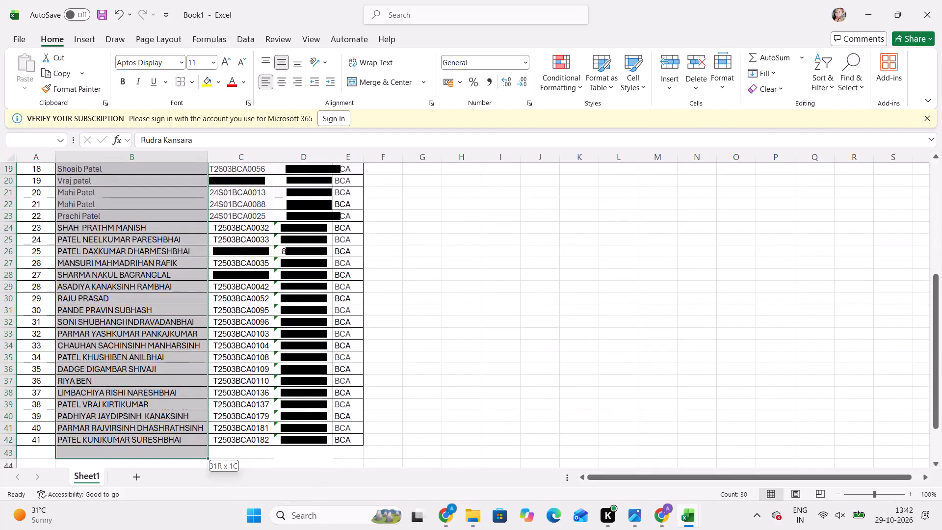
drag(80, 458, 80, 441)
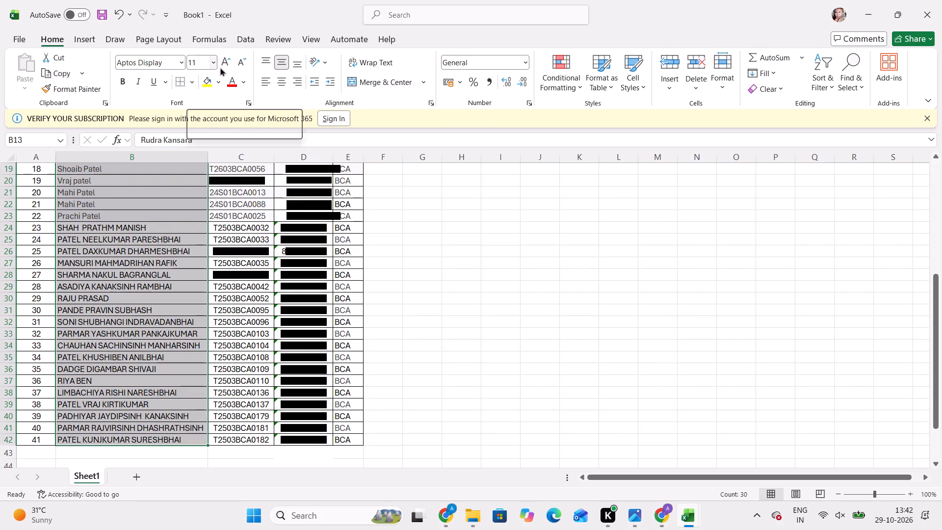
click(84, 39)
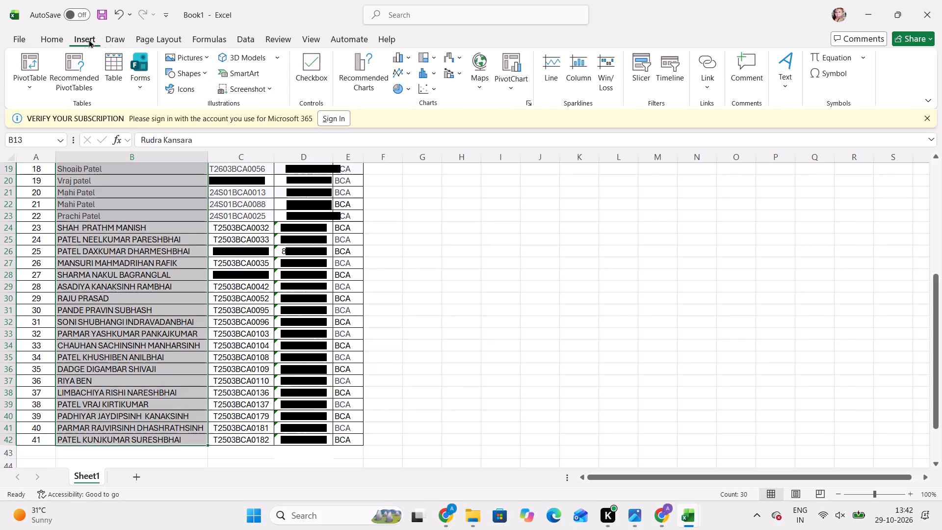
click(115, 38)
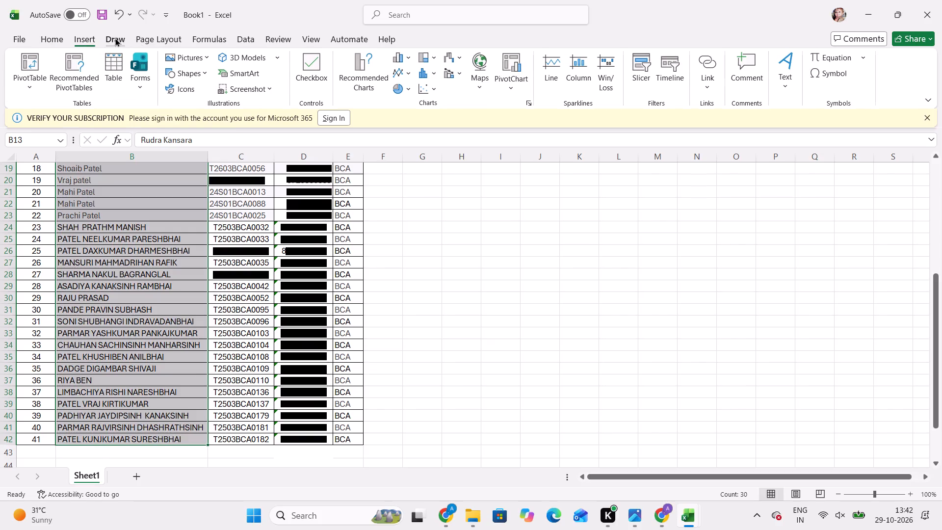
Copy the formatting of the first student's name in B2 onto all the names below it, B3 to B42.
scroll(195, 322, up, 7)
click(110, 176)
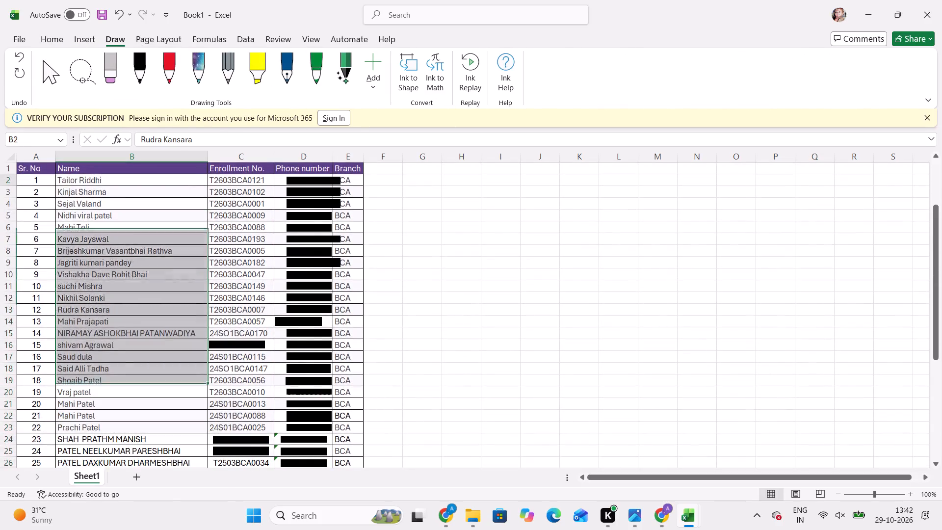
click(58, 38)
click(54, 88)
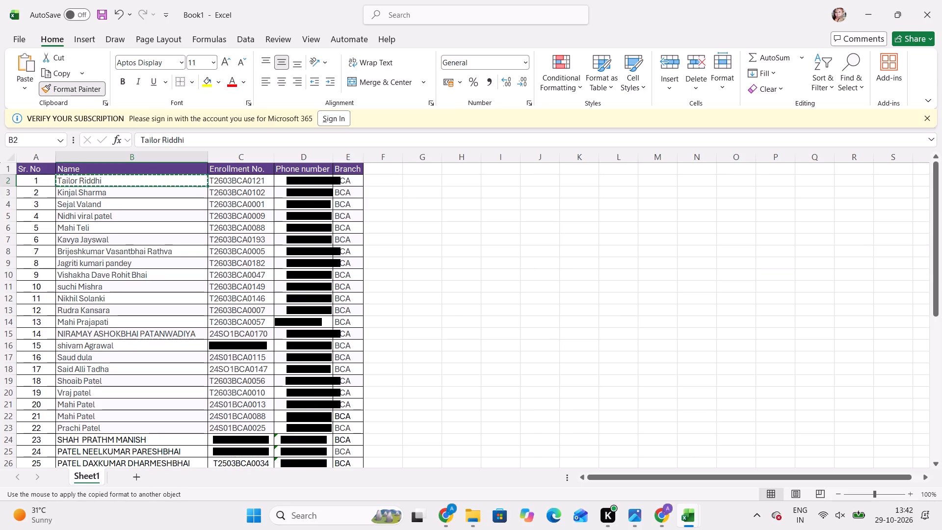
drag(77, 192, 87, 483)
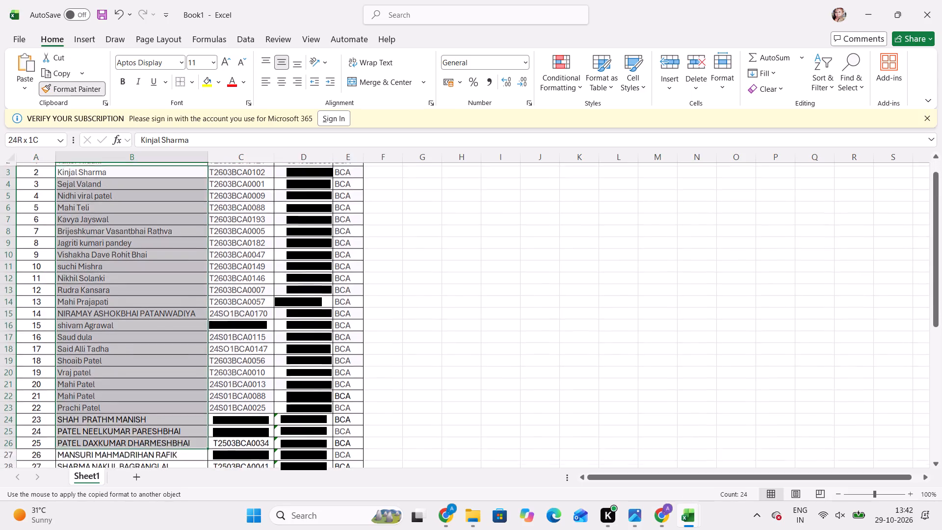
drag(87, 483, 146, 491)
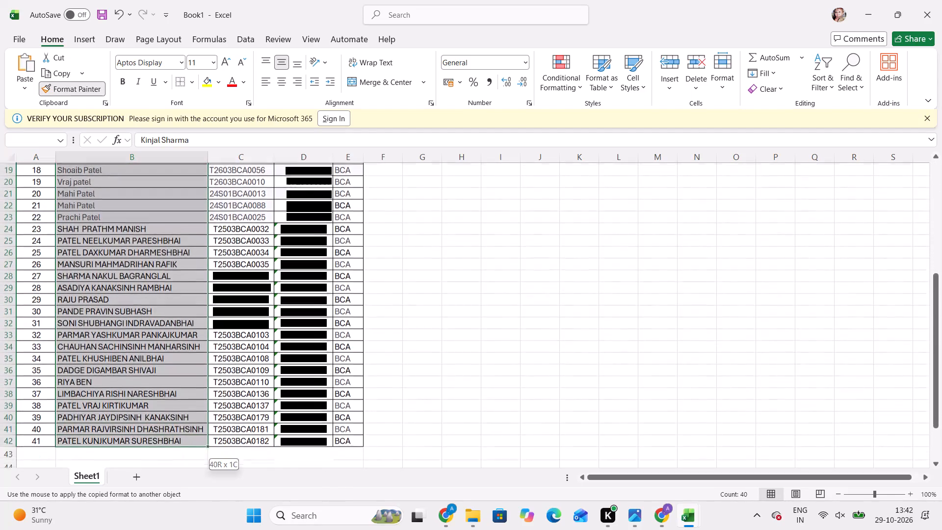
drag(146, 491, 135, 416)
click(138, 345)
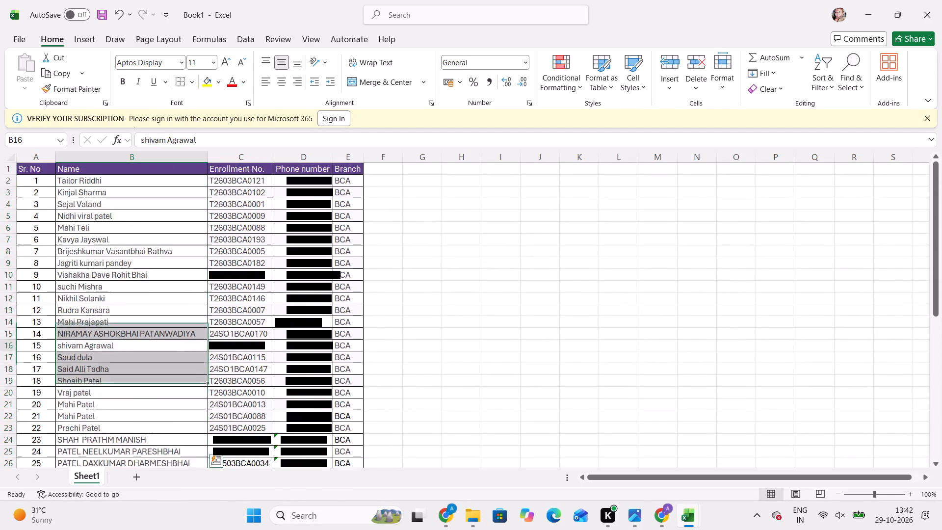
Copy the formatting of the name in B10 onto the name in B15.
scroll(138, 345, down, 1)
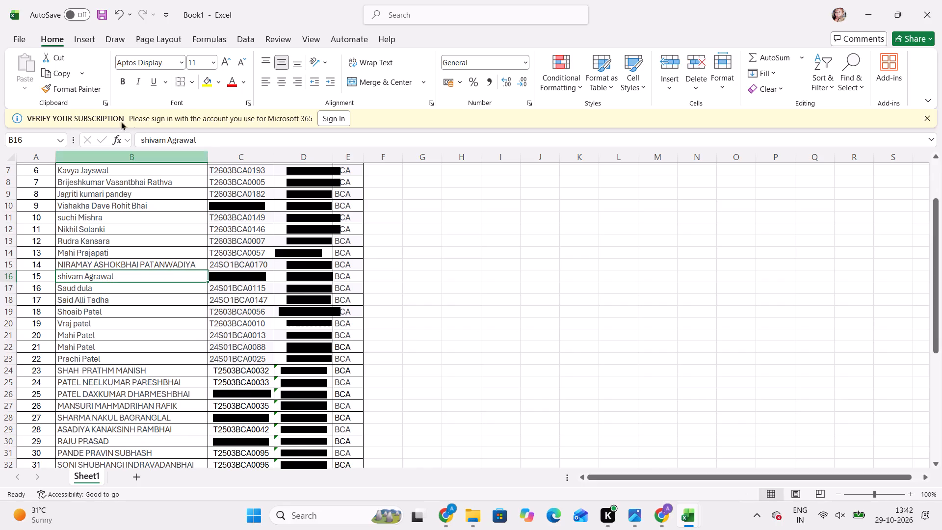
click(120, 202)
click(94, 84)
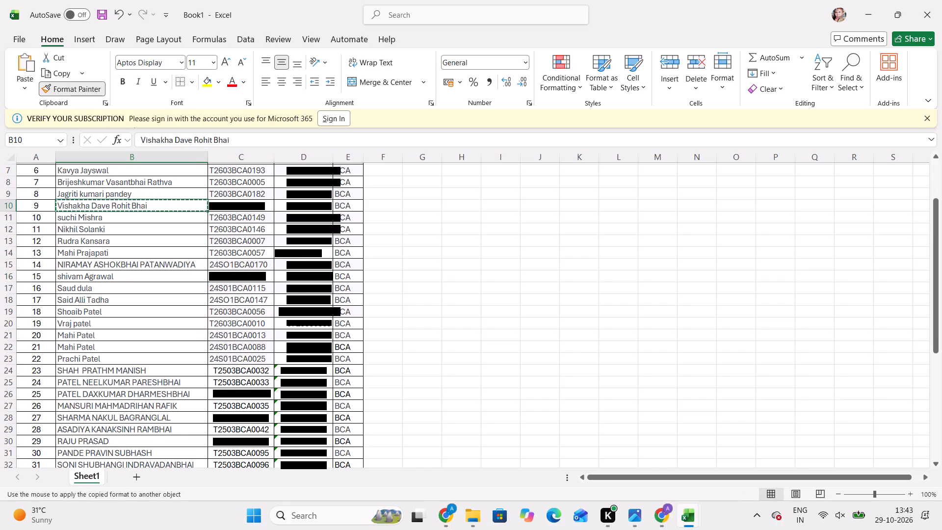
click(78, 267)
double_click(100, 271)
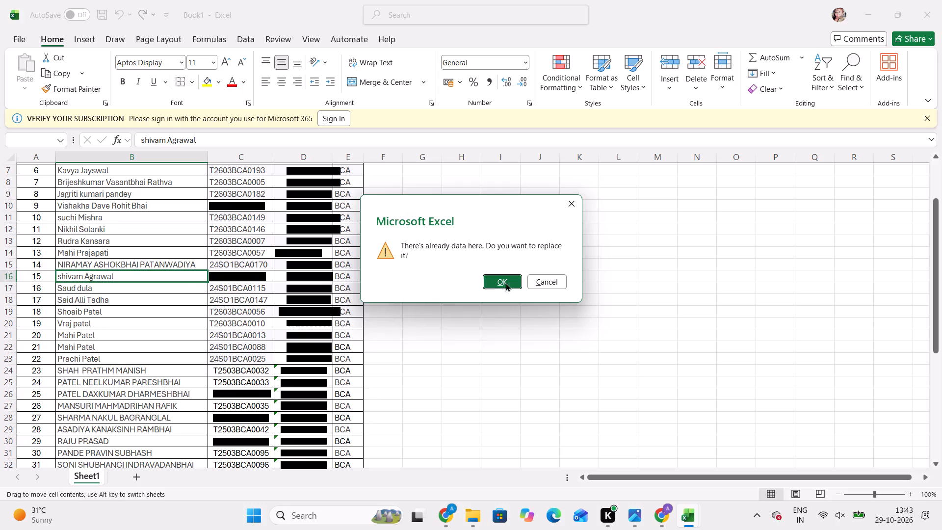
click(533, 280)
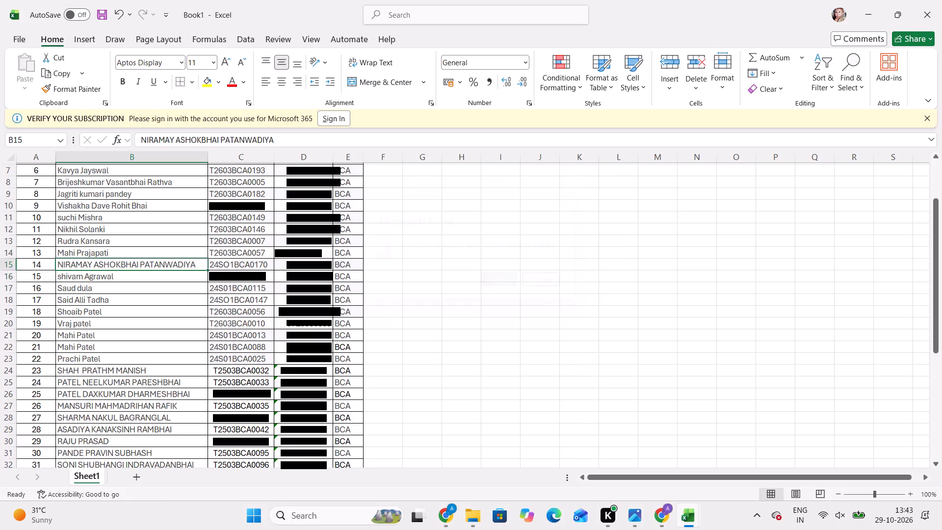
Add a new blank worksheet to the Book1 workbook.
click(139, 475)
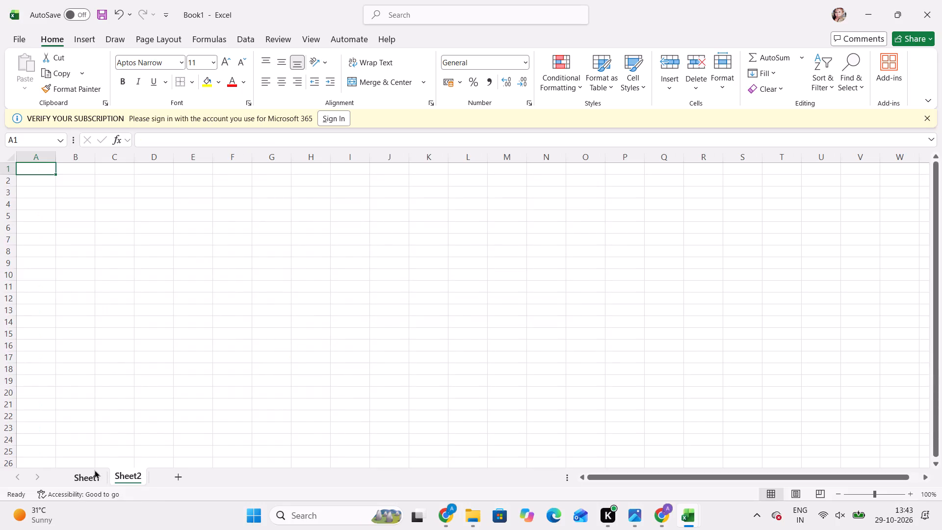
Create a new blank workbook.
key(ctrl+n)
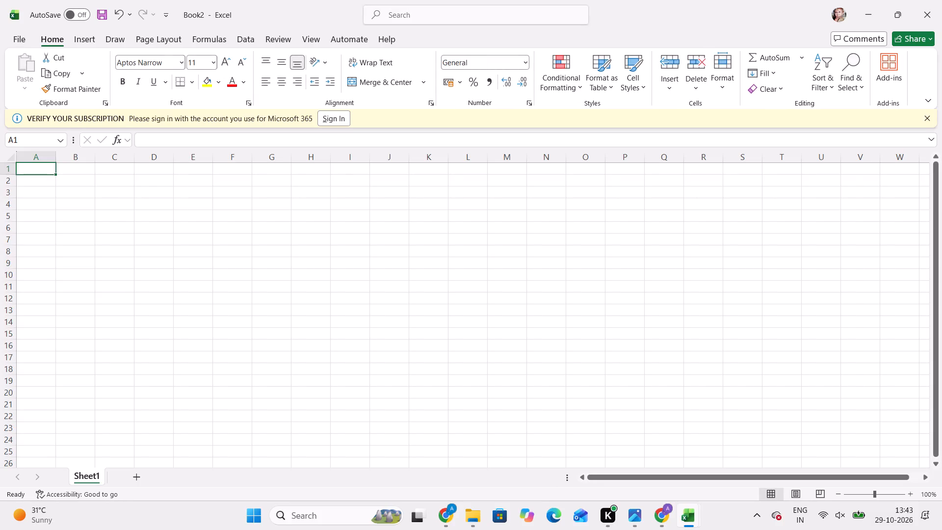
Copy the entire student table with its header row from Sheet1 of Book1, and return to the new workbook.
key(alt+Tab)
click(87, 475)
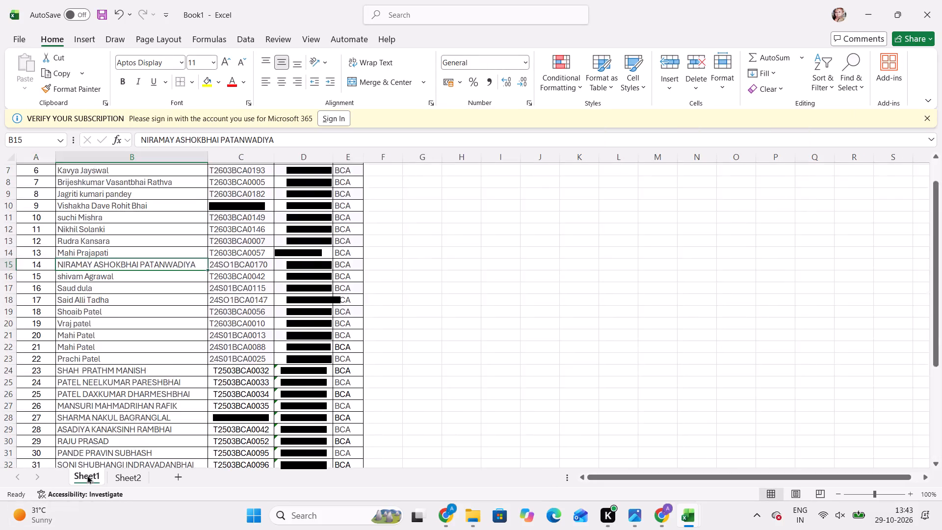
scroll(137, 257, up, 4)
click(46, 169)
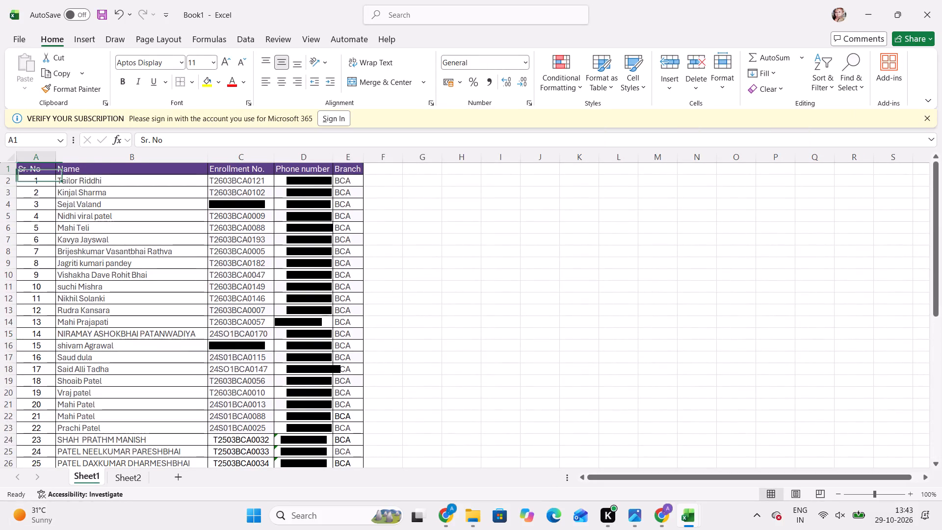
key(ctrl+shift+Right)
key(ctrl+shift+Down)
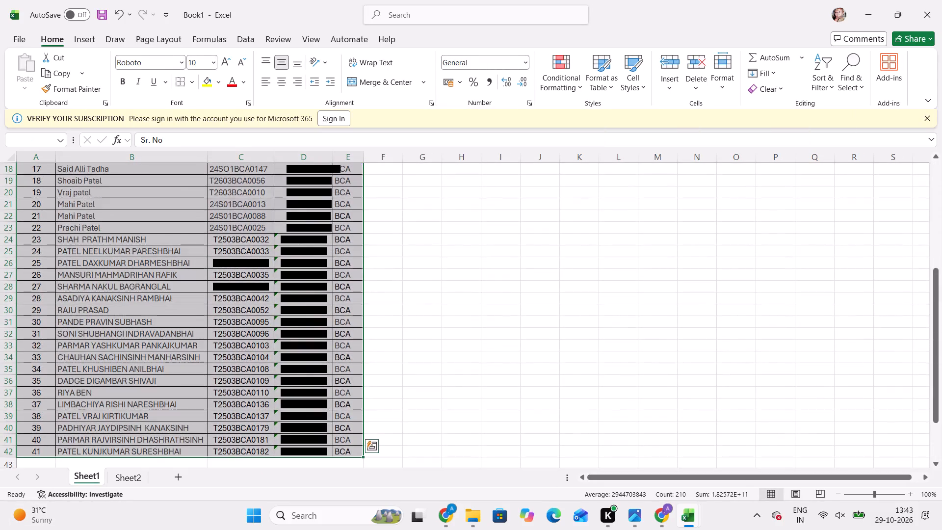
key(ctrl+c)
key(alt+Tab)
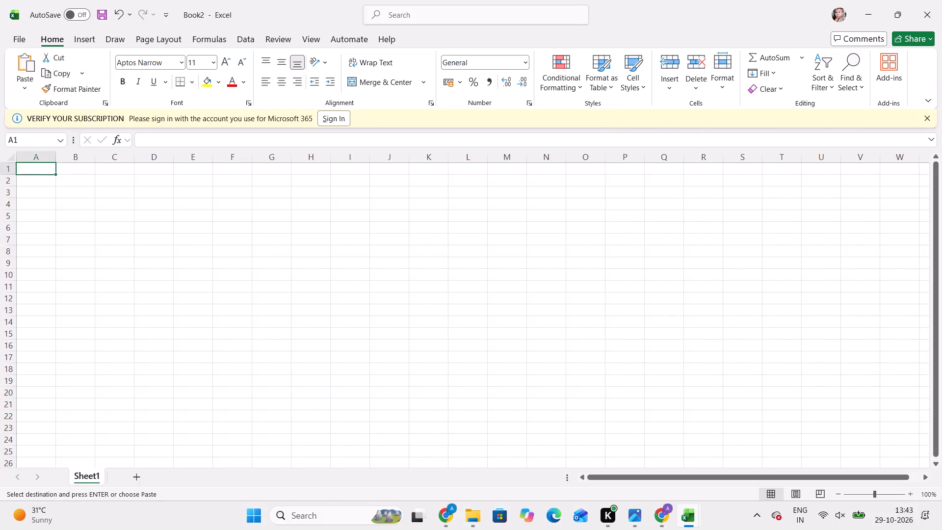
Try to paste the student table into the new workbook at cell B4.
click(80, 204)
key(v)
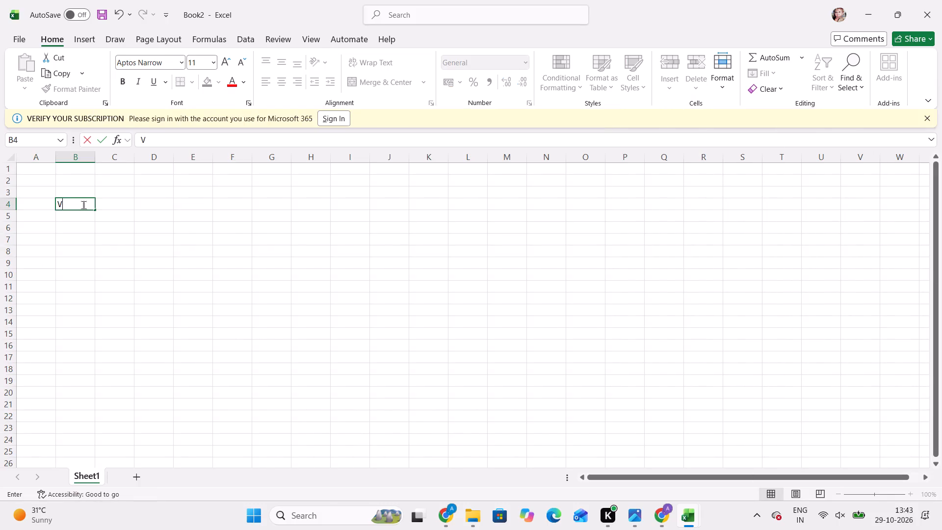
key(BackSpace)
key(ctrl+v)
Copy the selected student table from Book1 again and paste it into the new workbook starting at cell D10.
click(151, 278)
key(alt+Tab)
key(ctrl+c)
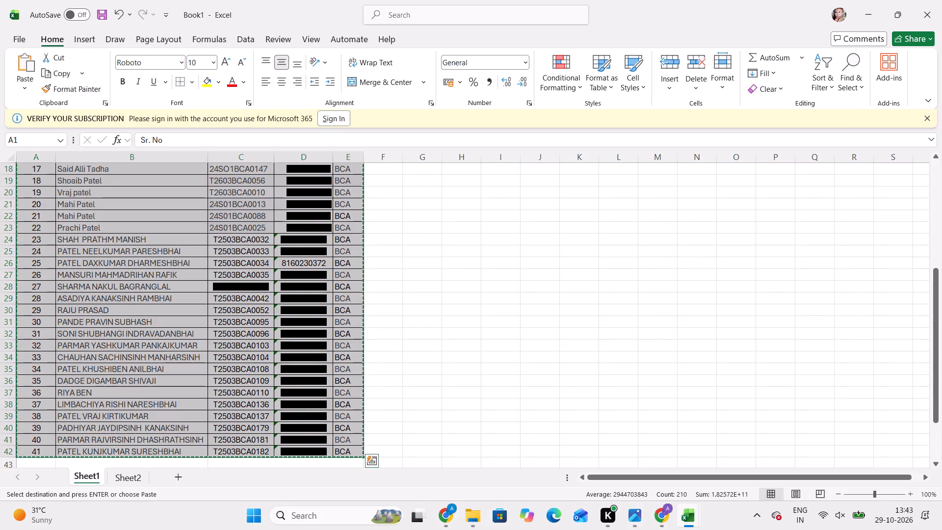
key(alt+Tab)
key(ctrl+v)
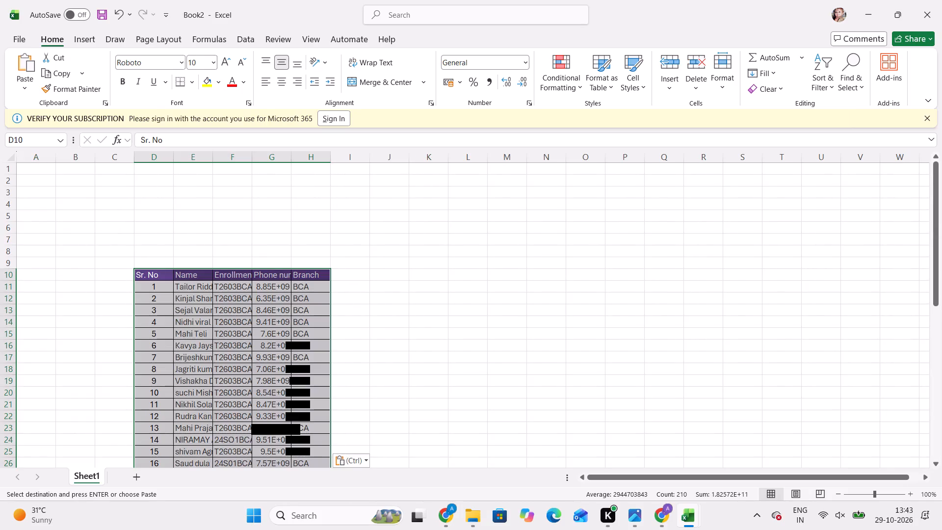
AutoFit the widths of the Phone number, Name and Enrollment No. columns to their contents.
double_click(292, 158)
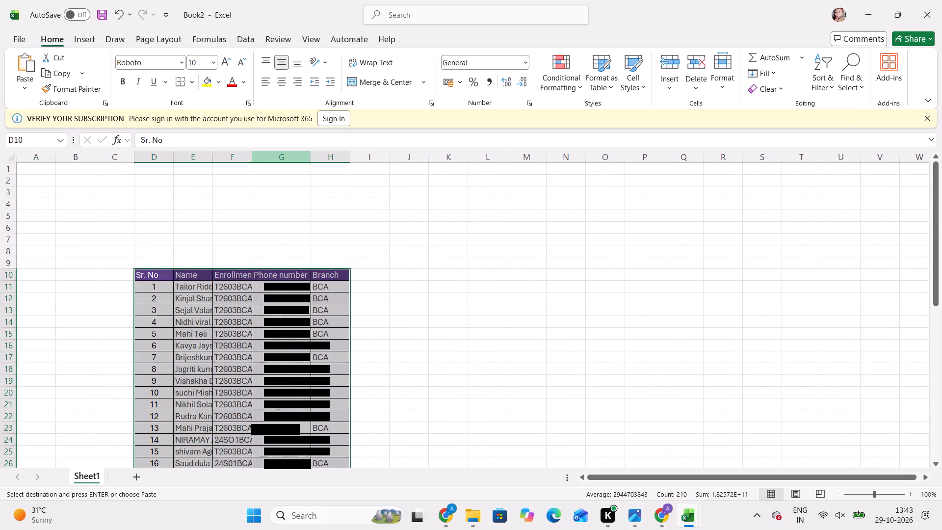
double_click(215, 156)
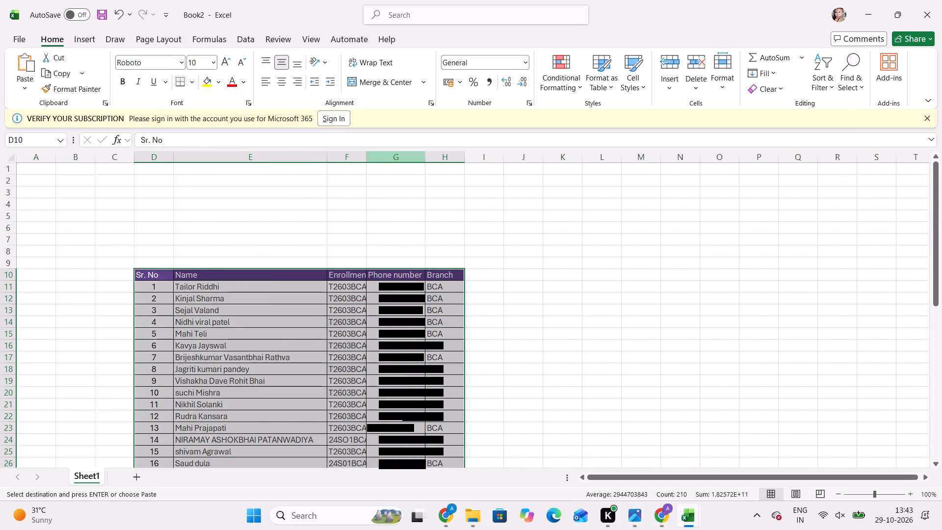
double_click(367, 159)
scroll(319, 294, down, 2)
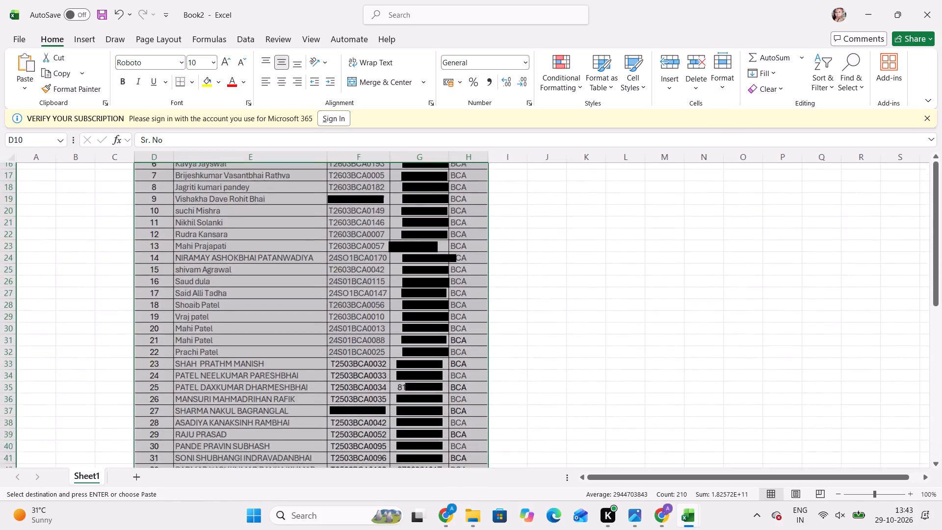
click(269, 304)
Copy the formatting of the first student's name in E11 onto the name in E24.
scroll(269, 304, up, 3)
click(209, 284)
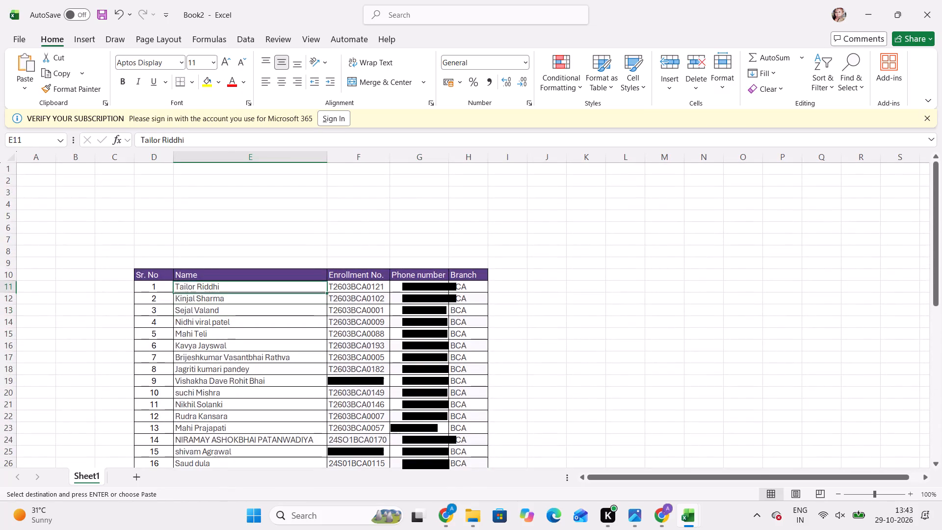
click(66, 95)
scroll(186, 239, down, 2)
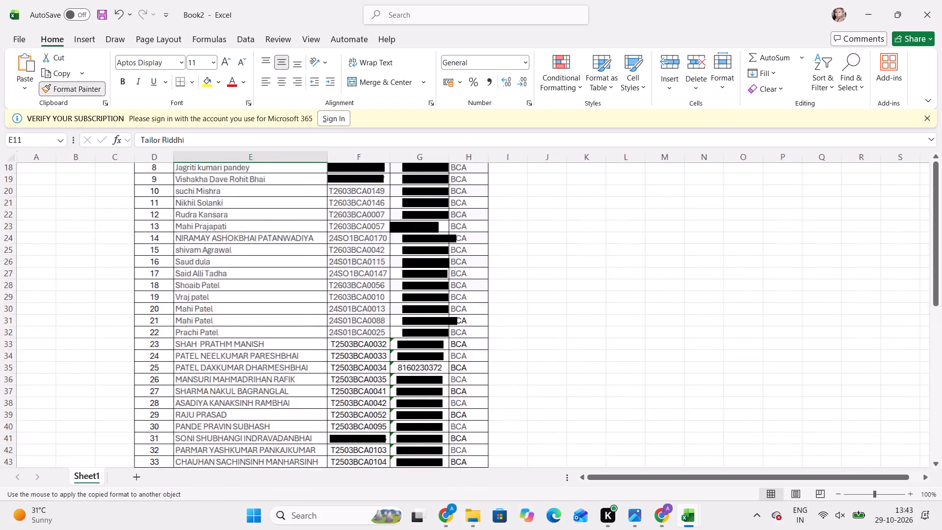
scroll(203, 250, up, 1)
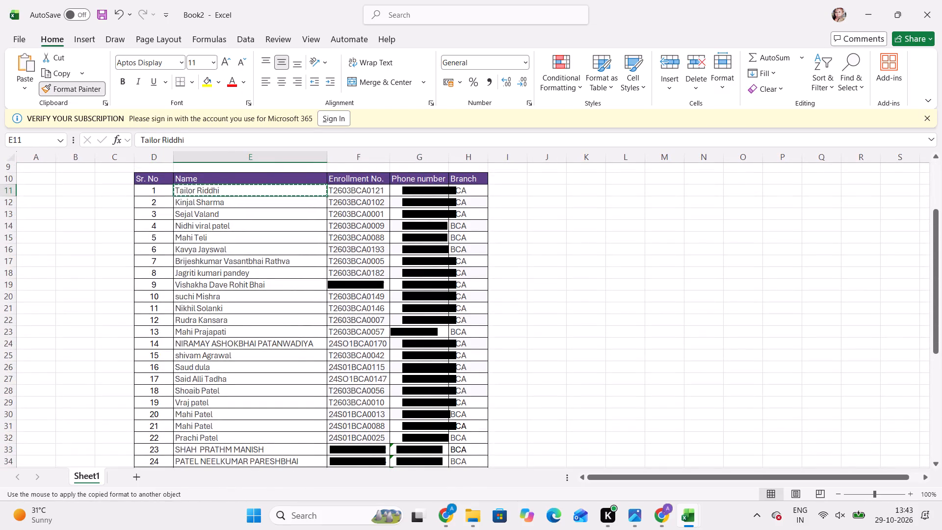
drag(178, 342, 252, 342)
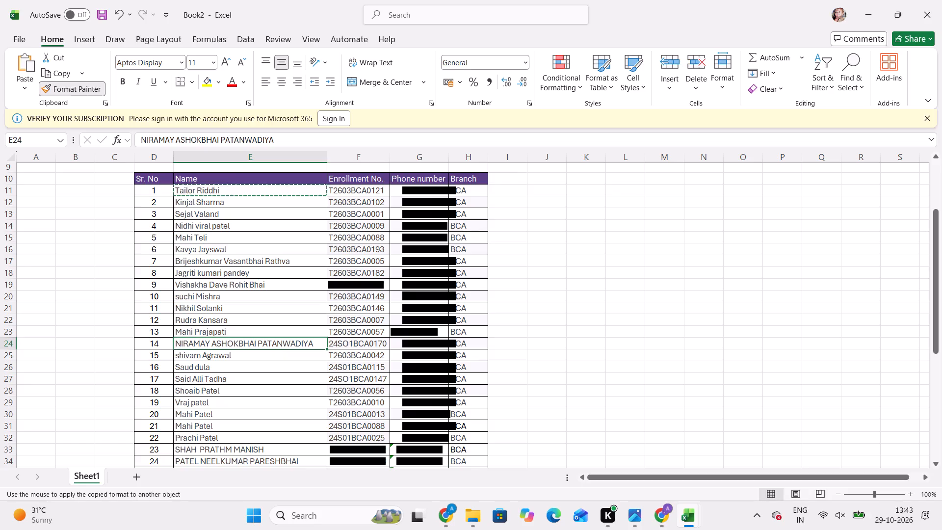
click(249, 361)
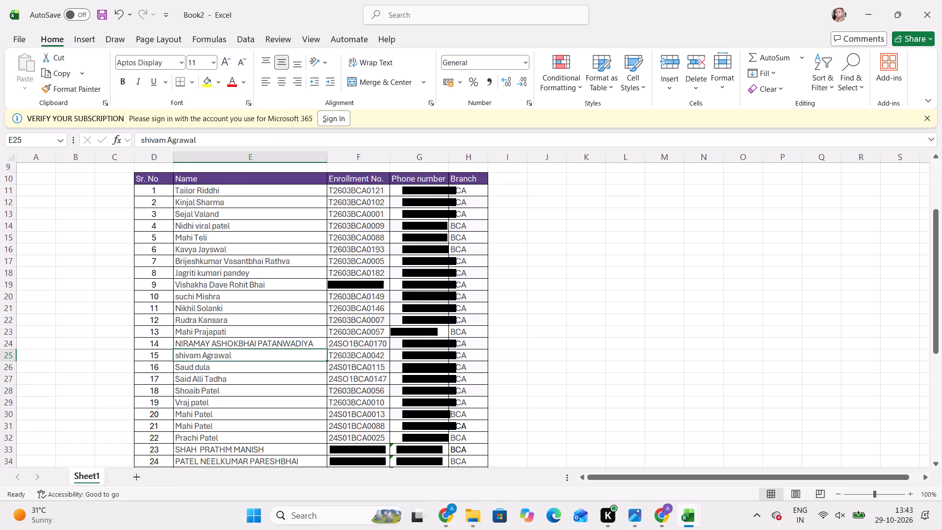
click(238, 344)
Copy the formatting of the student name in E22 onto the names in E24:E38.
click(220, 316)
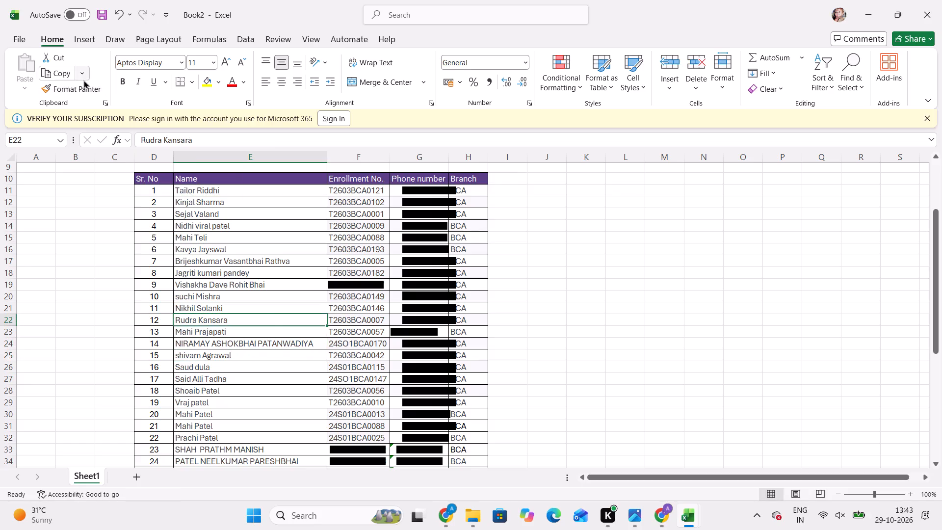
click(83, 84)
drag(216, 341, 224, 430)
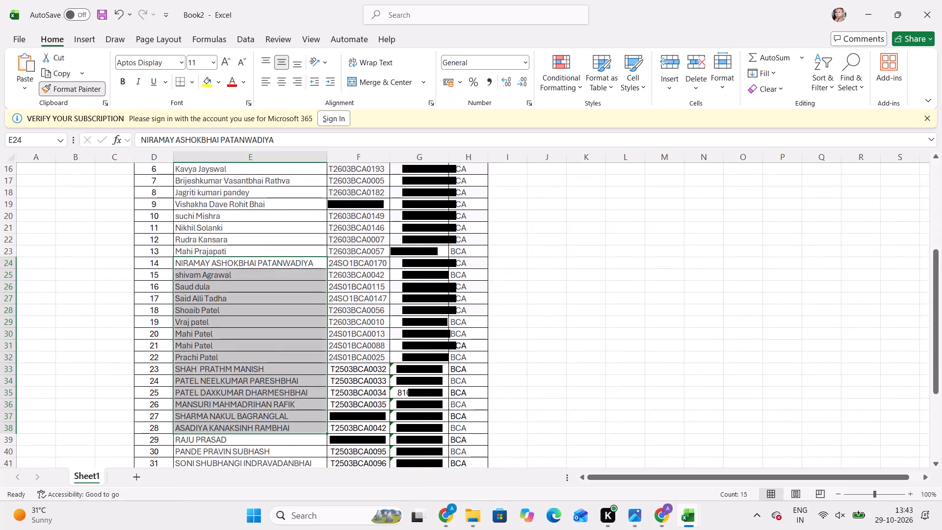
Clear the format of the names in E24:E38 using Quick Analysis.
click(339, 440)
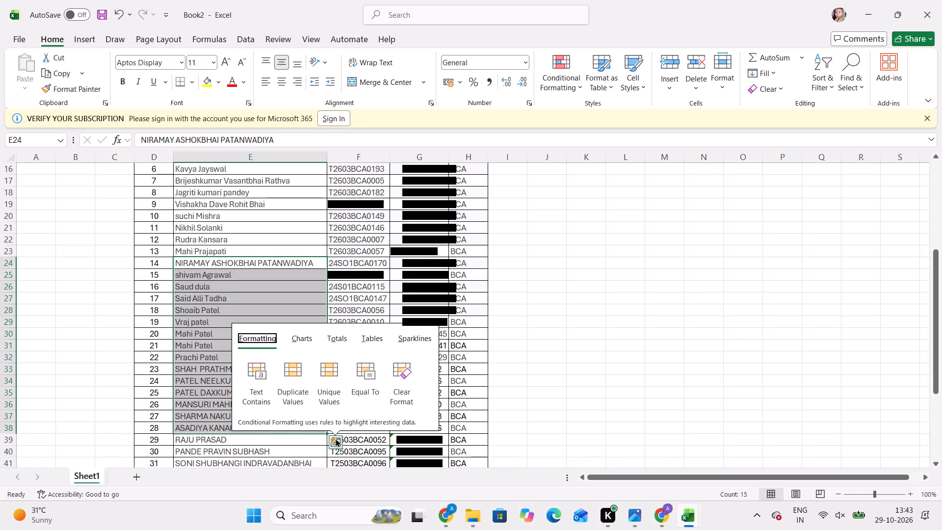
click(403, 371)
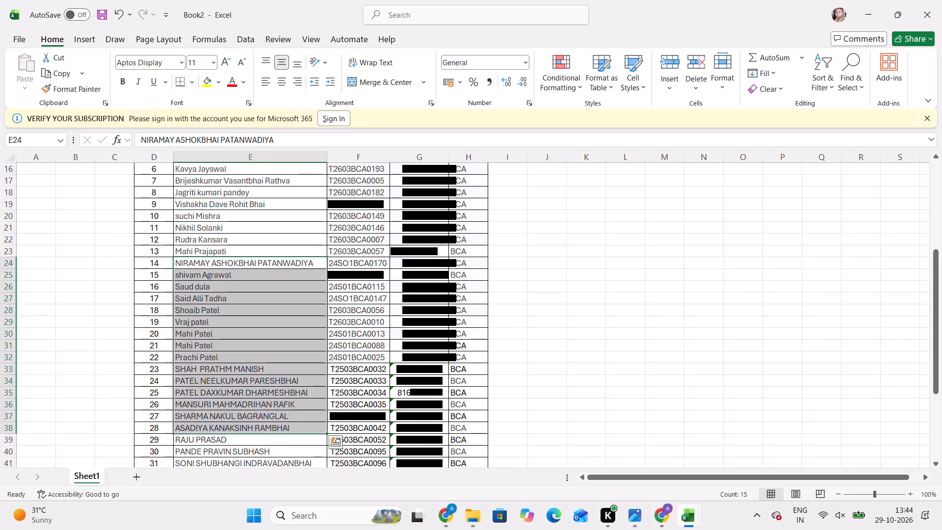
click(311, 363)
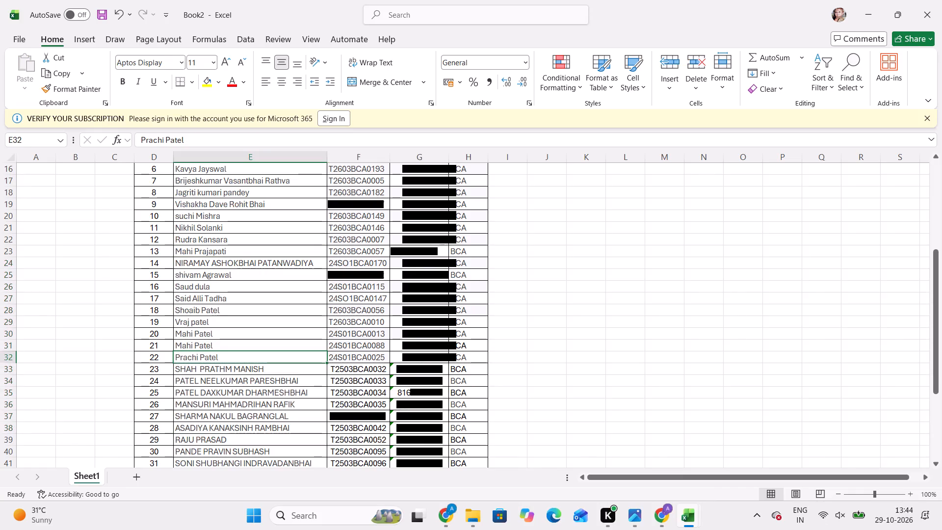
Copy the formatting of the student name in E23 onto the names in E24:E34.
click(200, 250)
click(63, 91)
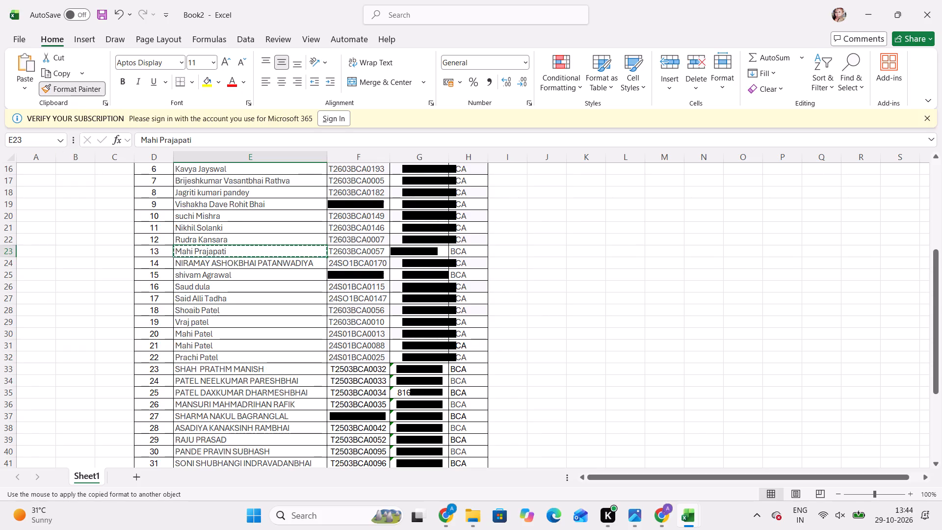
drag(208, 263, 217, 379)
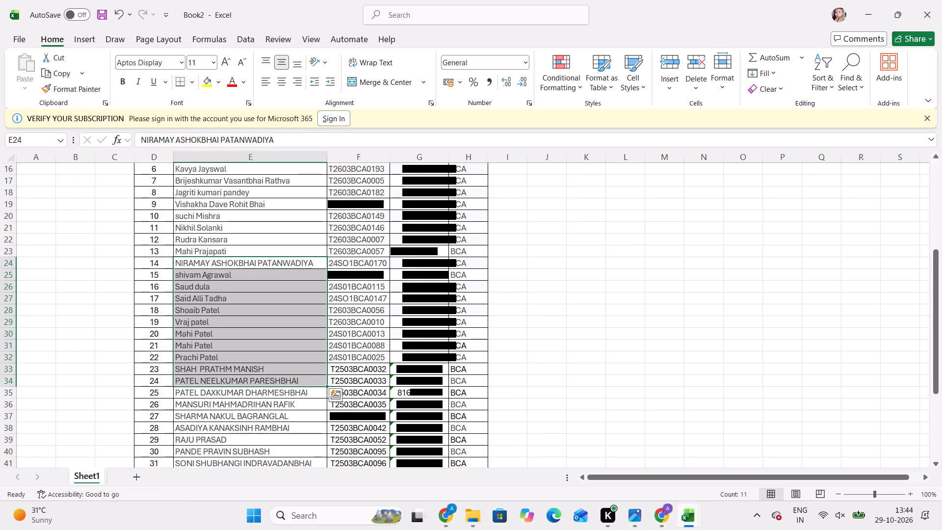
click(258, 317)
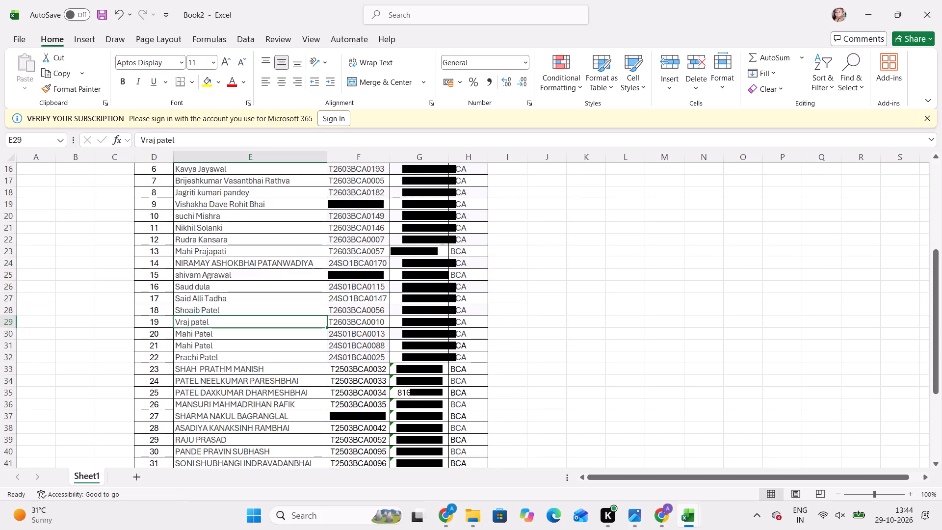
Clear the conditional formatting rules from the entire sheet and from the selected student rows D11:H51.
click(214, 202)
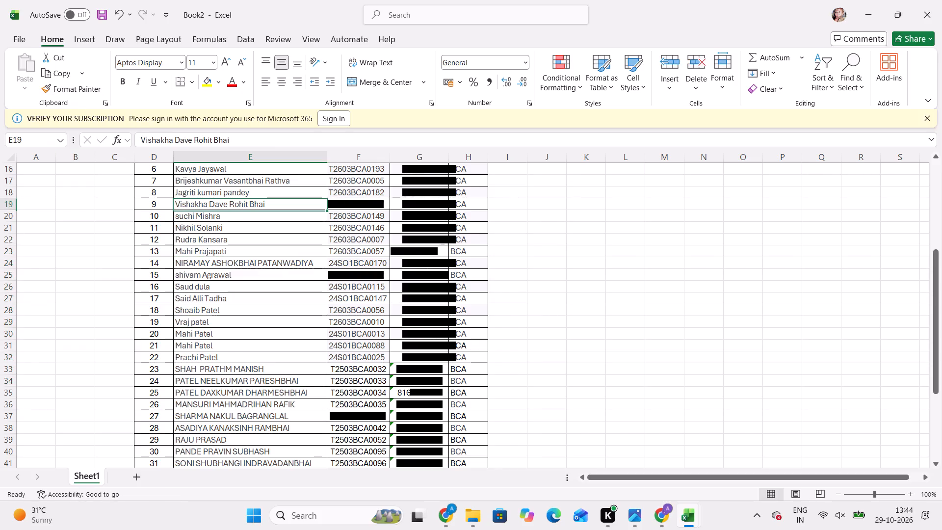
scroll(203, 205, up, 2)
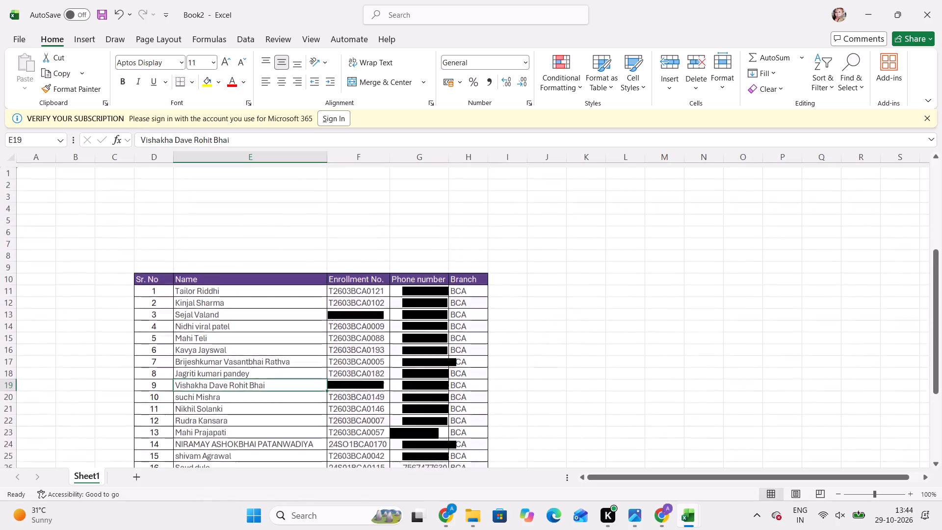
drag(160, 290, 439, 529)
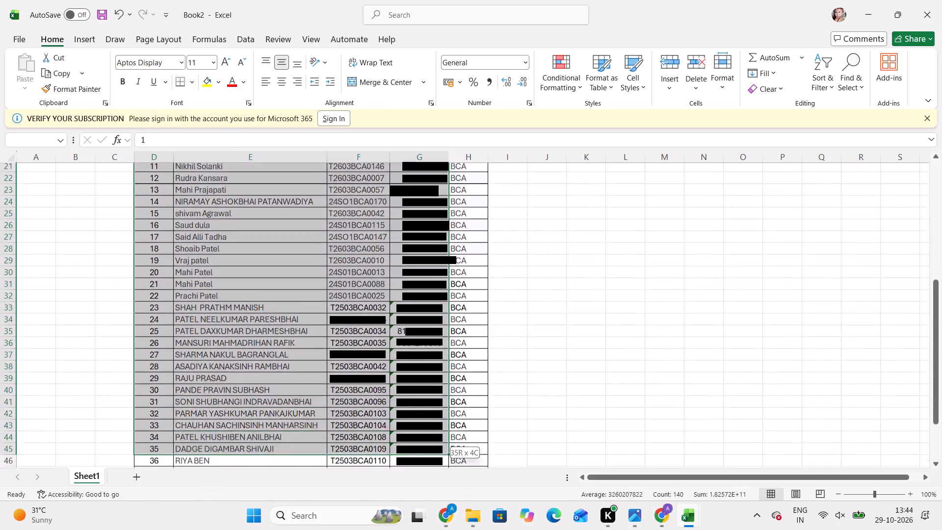
drag(439, 529, 461, 424)
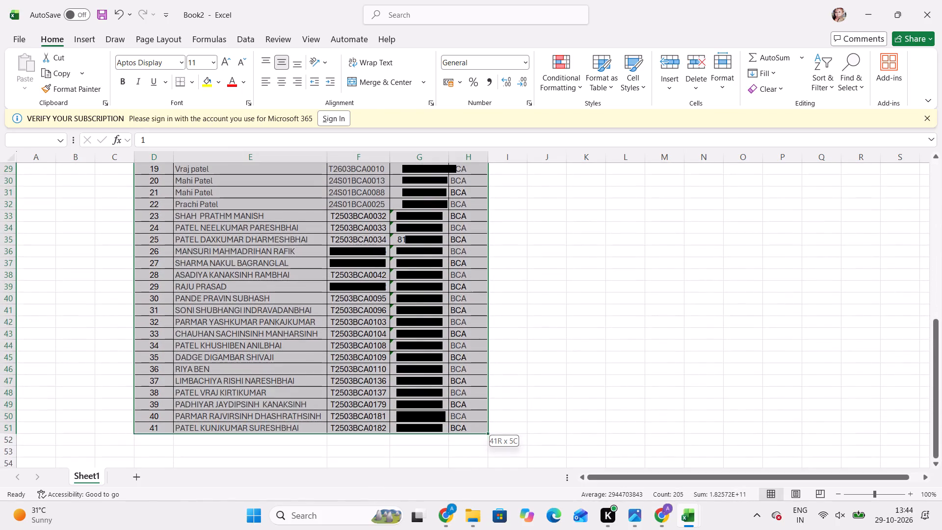
drag(461, 424, 461, 422)
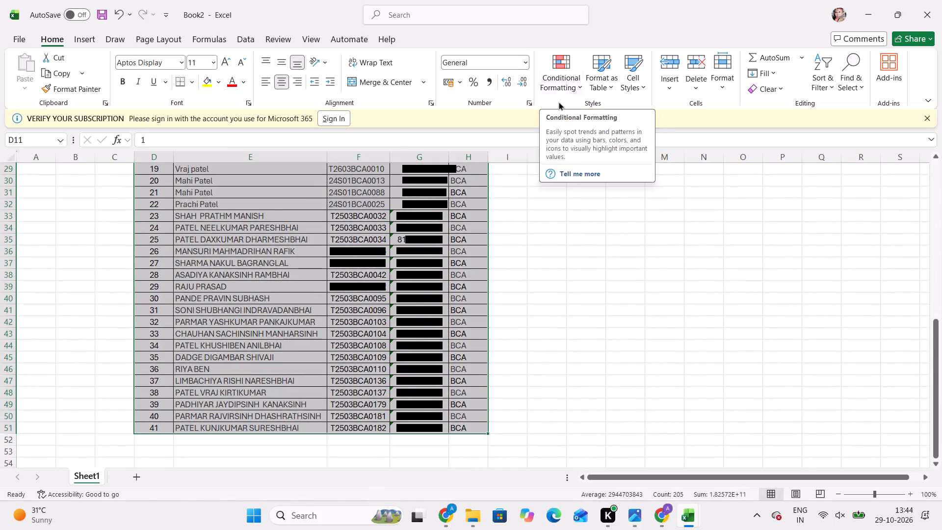
click(576, 83)
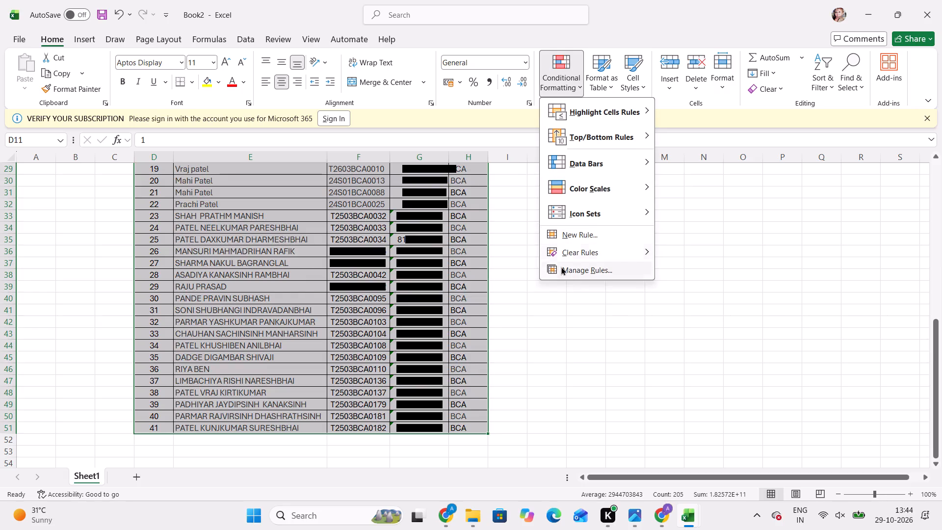
click(562, 250)
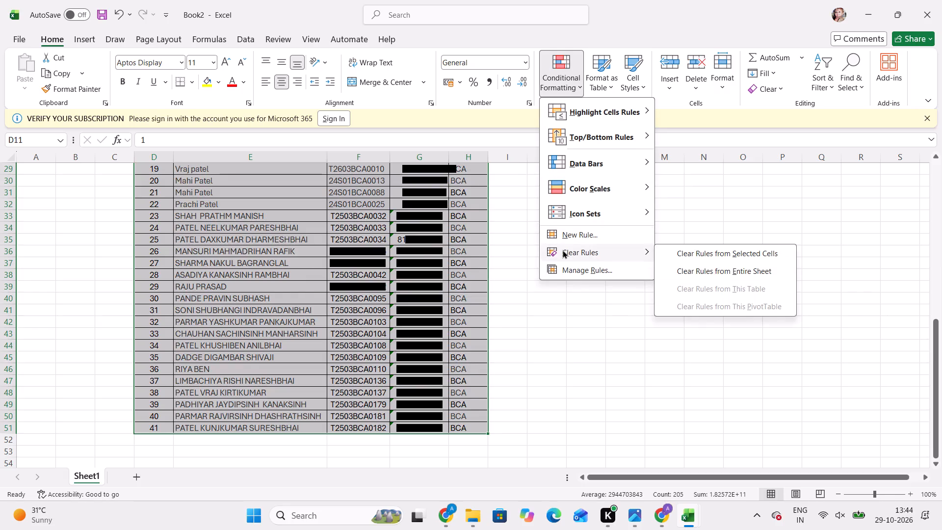
click(695, 268)
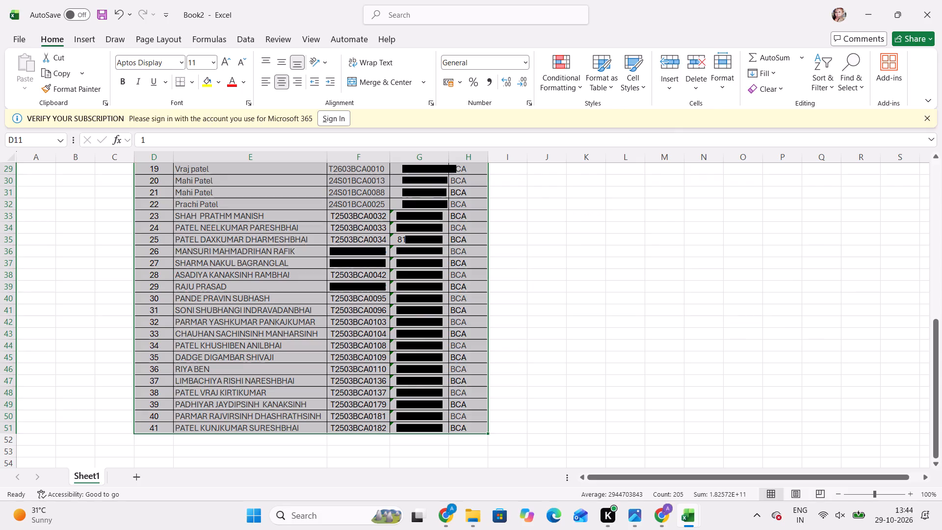
click(558, 79)
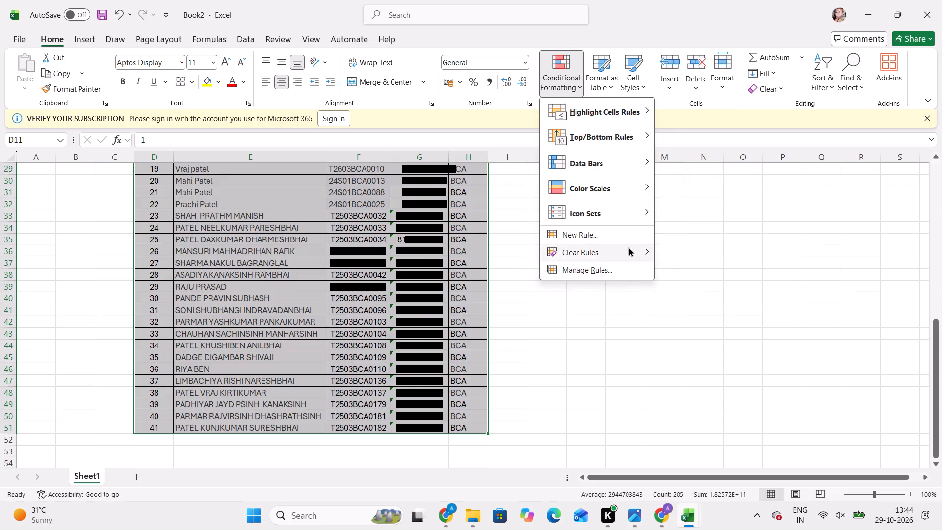
click(675, 250)
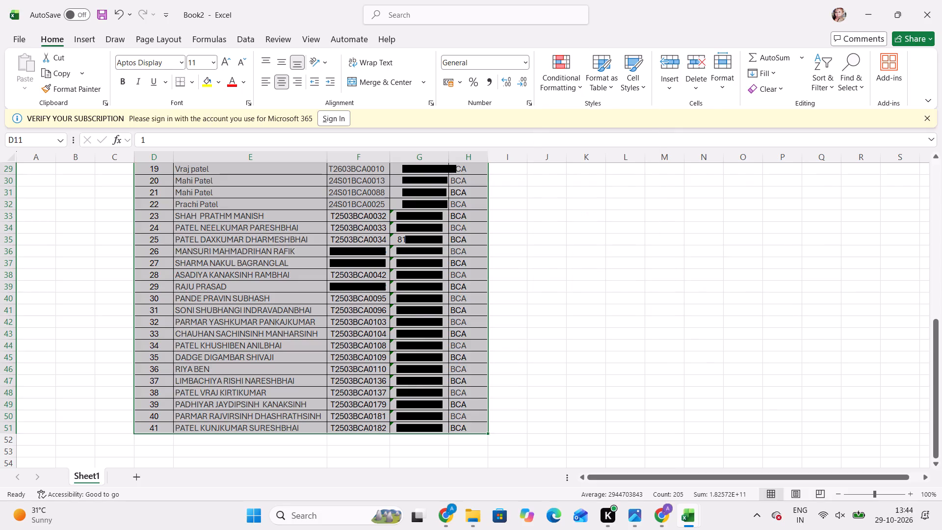
Copy the formatting of the student name in E13 onto the names in E15:E25.
scroll(445, 244, up, 2)
click(286, 316)
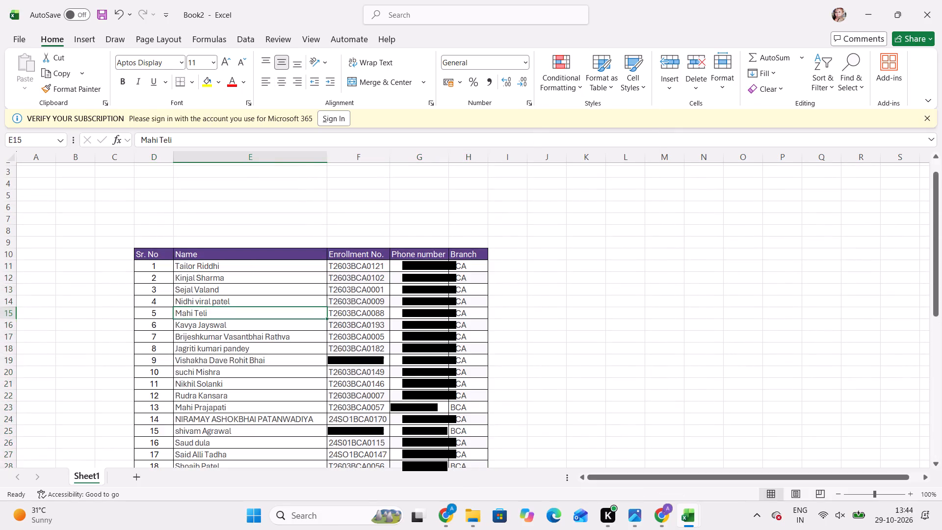
click(203, 288)
click(92, 89)
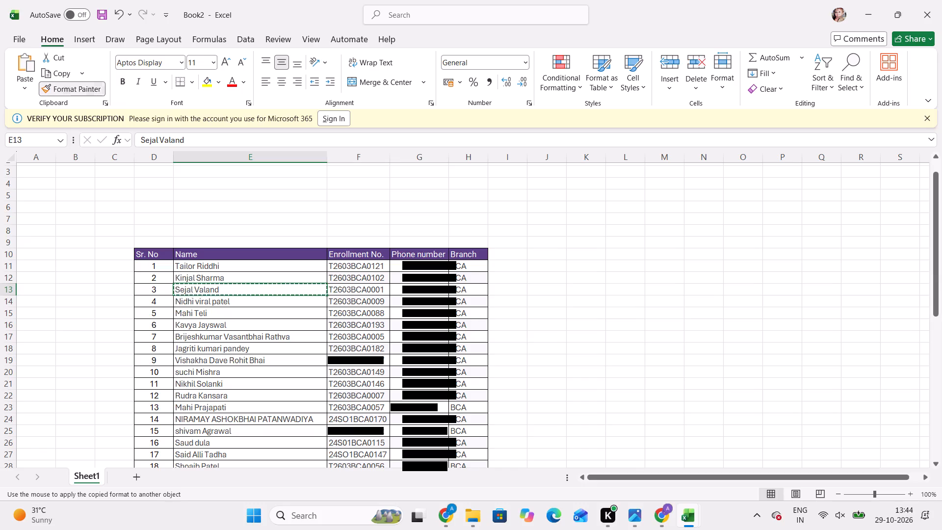
drag(200, 313, 209, 425)
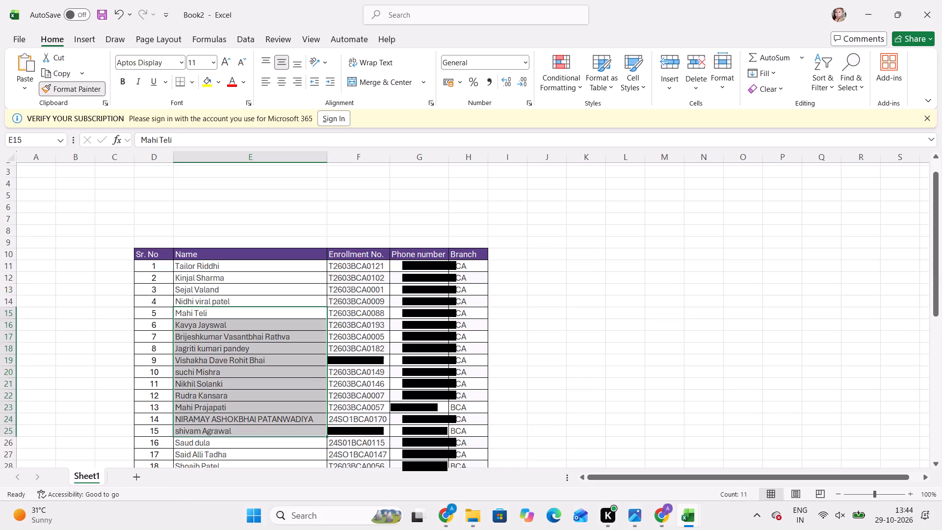
click(223, 383)
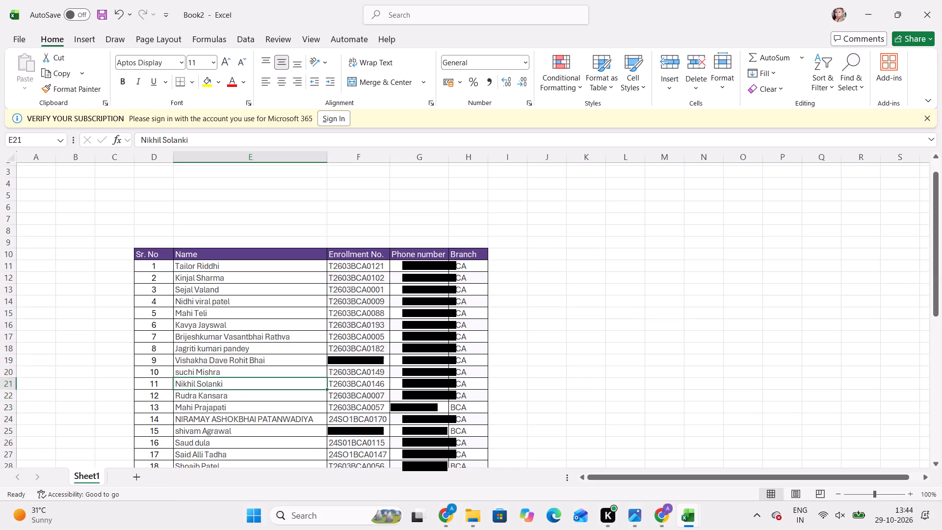
Switch to the Book1 workbook and delete its empty Sheet2.
key(alt+Tab)
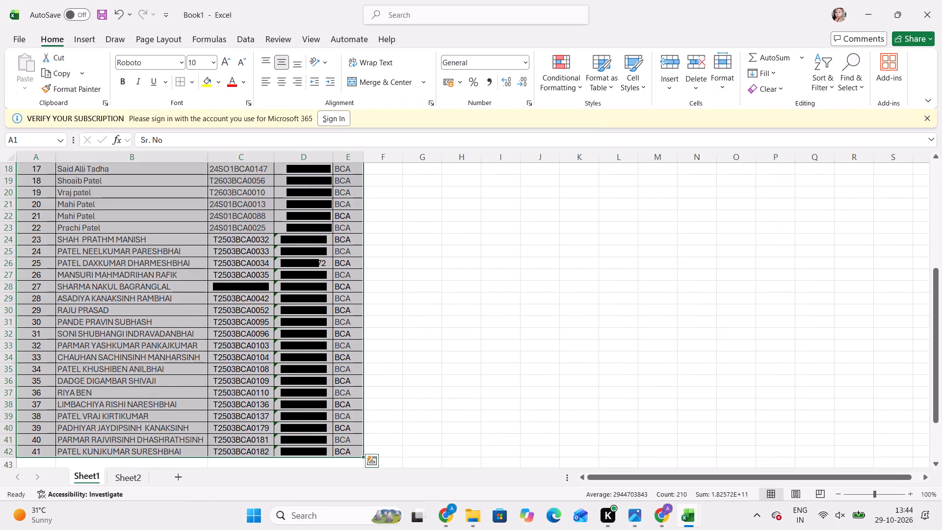
click(134, 478)
click(135, 482)
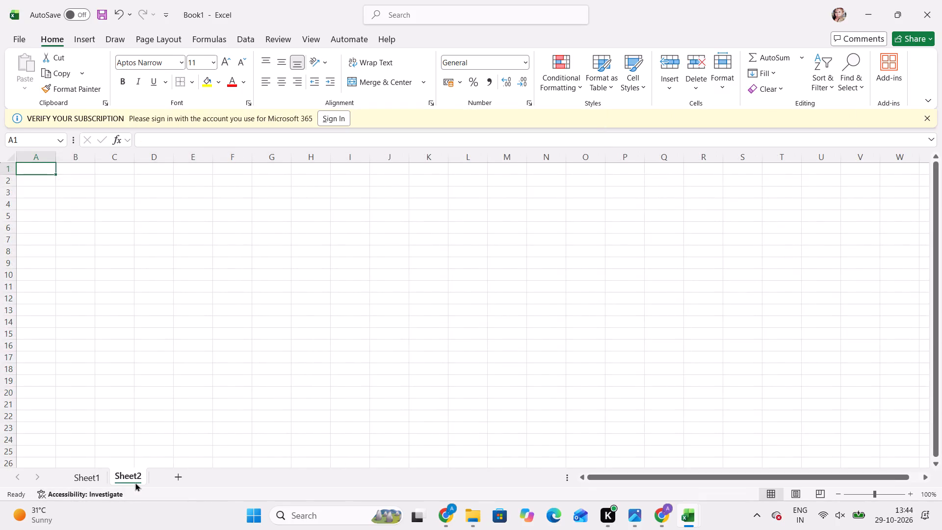
right_click(131, 472)
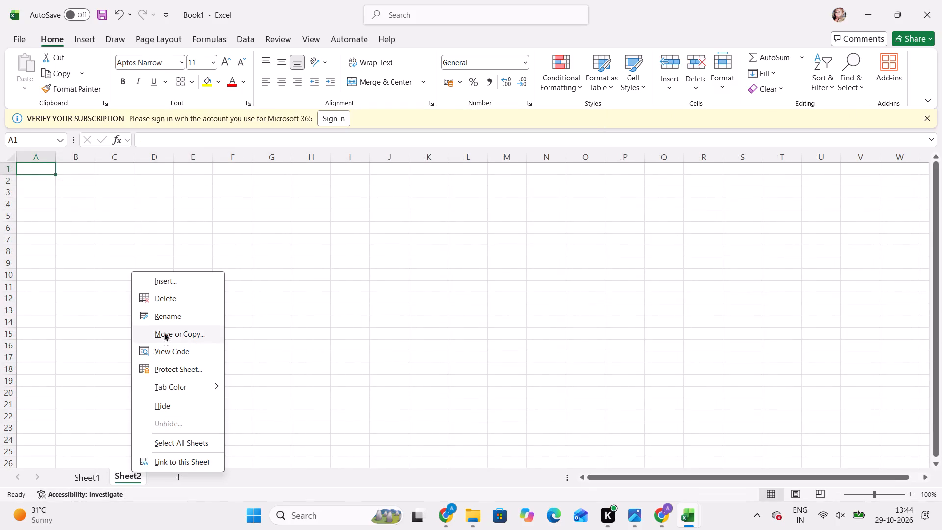
click(159, 306)
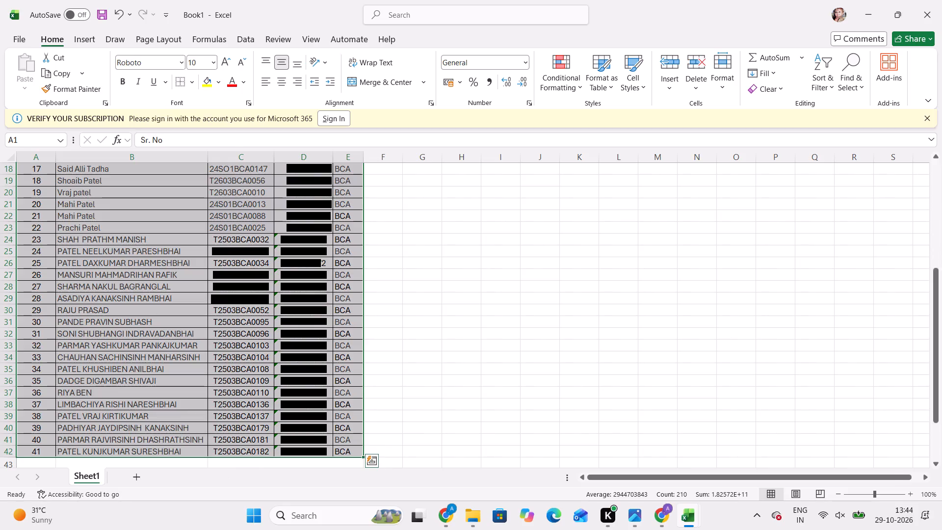
Set the number format of the student name in B36 of Book1 to Text.
click(120, 380)
scroll(120, 380, up, 3)
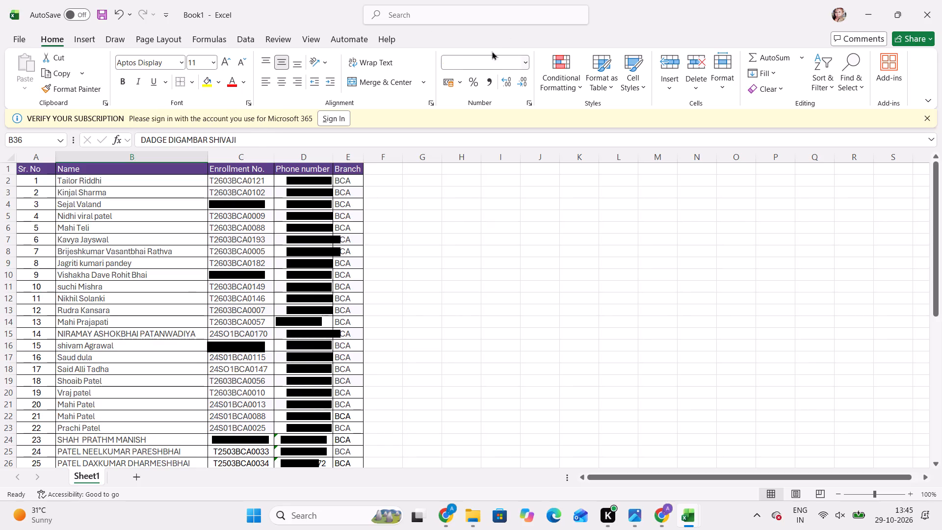
click(526, 63)
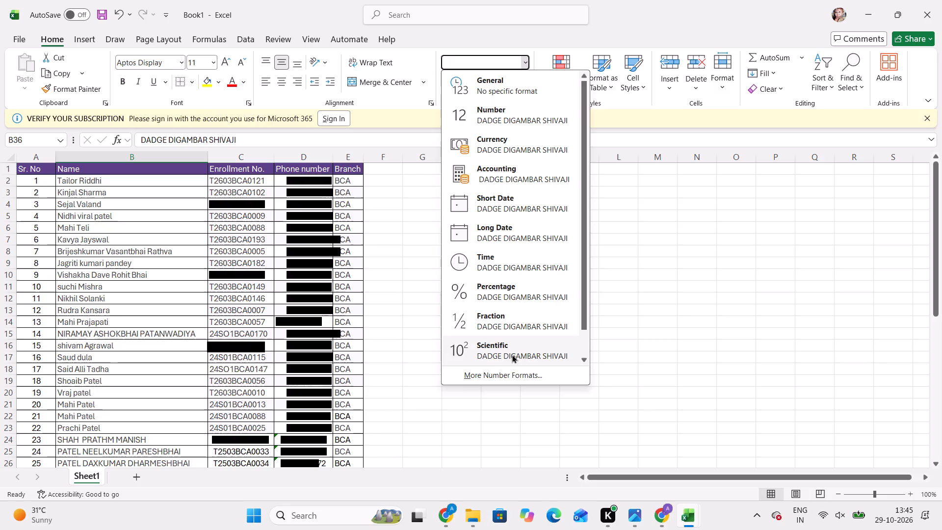
click(581, 354)
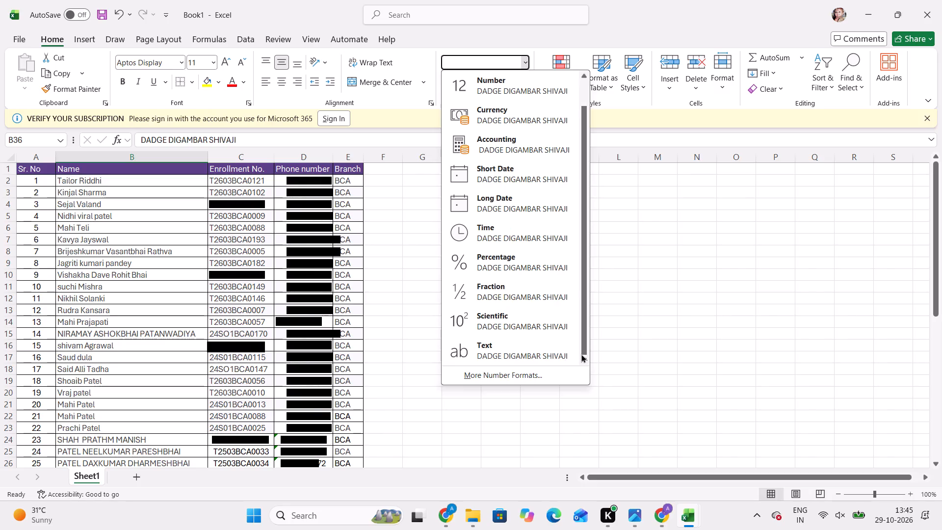
click(581, 354)
drag(581, 354, 561, 346)
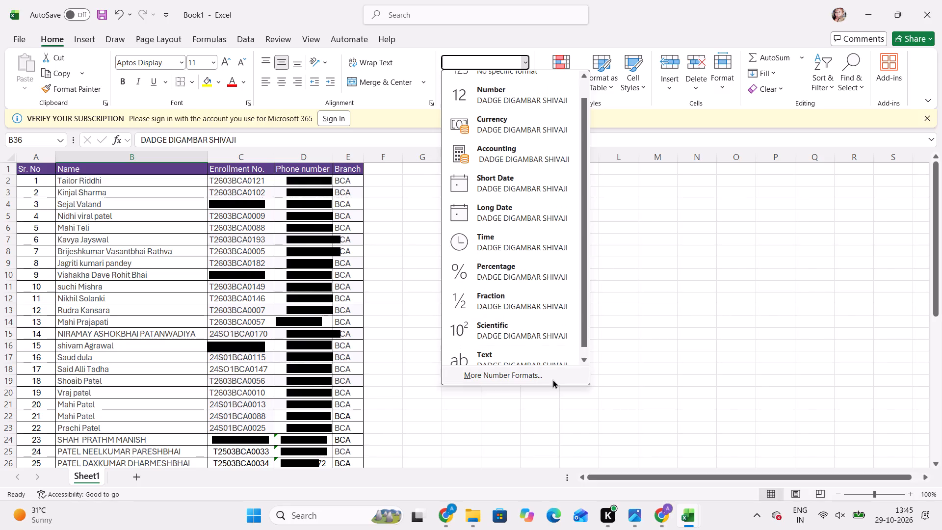
click(543, 353)
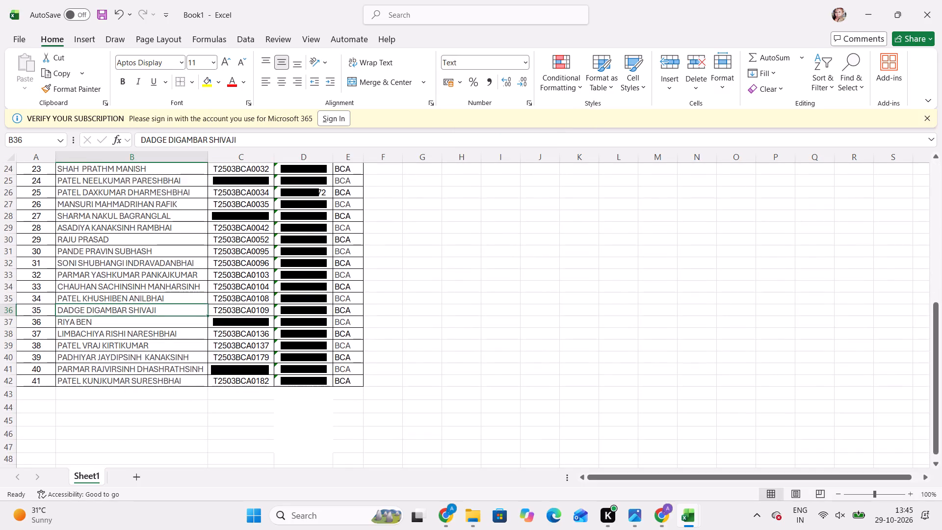
Set the number format of the student name in B36 to General.
click(494, 57)
click(527, 61)
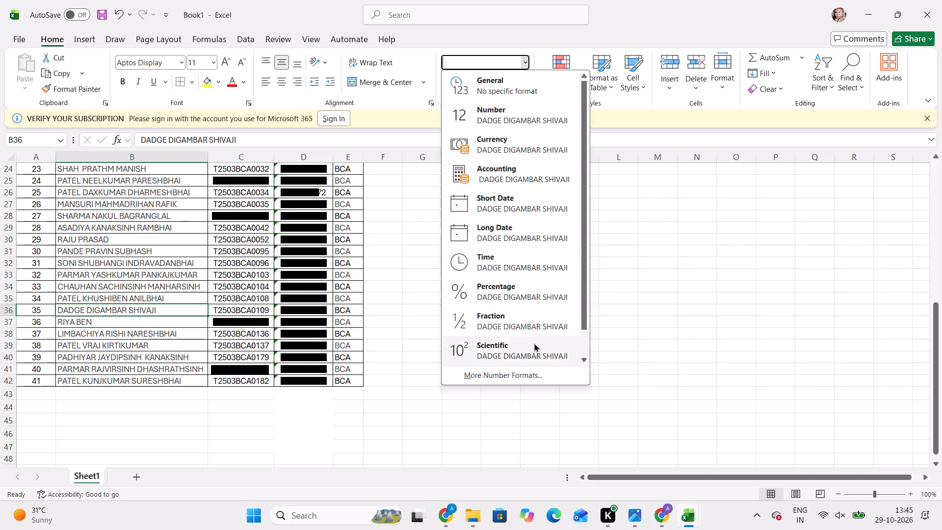
click(586, 362)
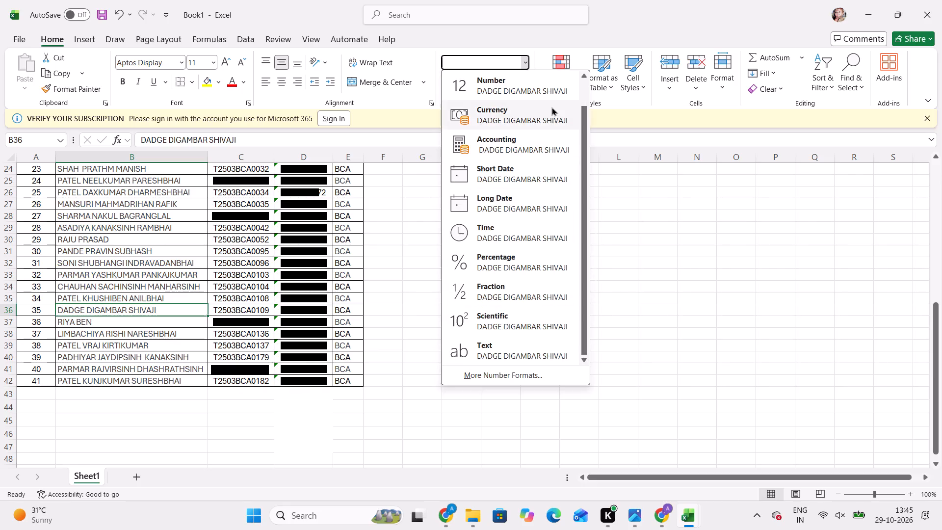
double_click(586, 73)
drag(586, 73, 557, 75)
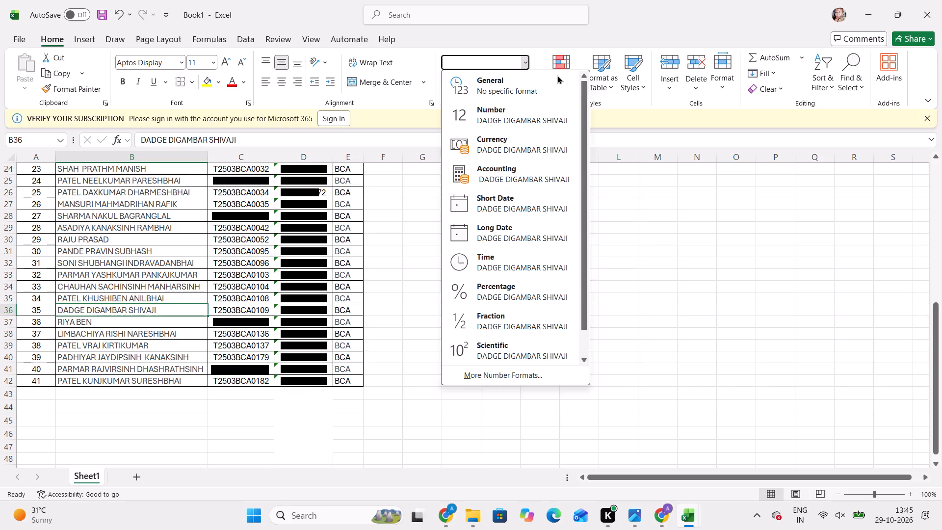
drag(557, 75, 551, 89)
click(551, 89)
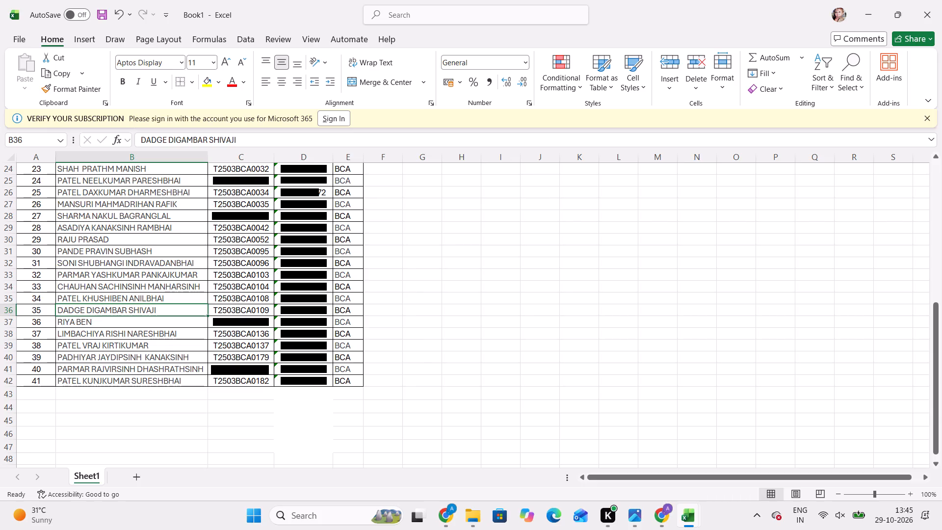
click(419, 308)
drag(419, 308, 277, 288)
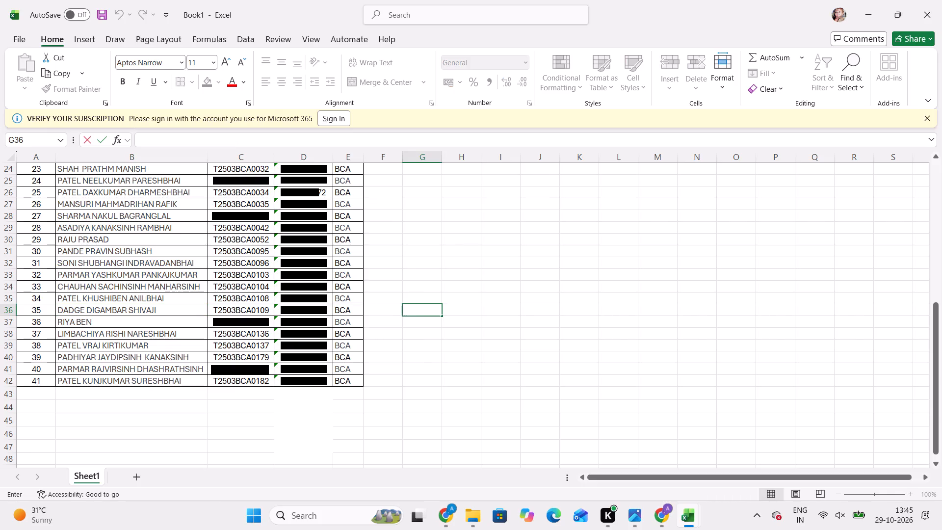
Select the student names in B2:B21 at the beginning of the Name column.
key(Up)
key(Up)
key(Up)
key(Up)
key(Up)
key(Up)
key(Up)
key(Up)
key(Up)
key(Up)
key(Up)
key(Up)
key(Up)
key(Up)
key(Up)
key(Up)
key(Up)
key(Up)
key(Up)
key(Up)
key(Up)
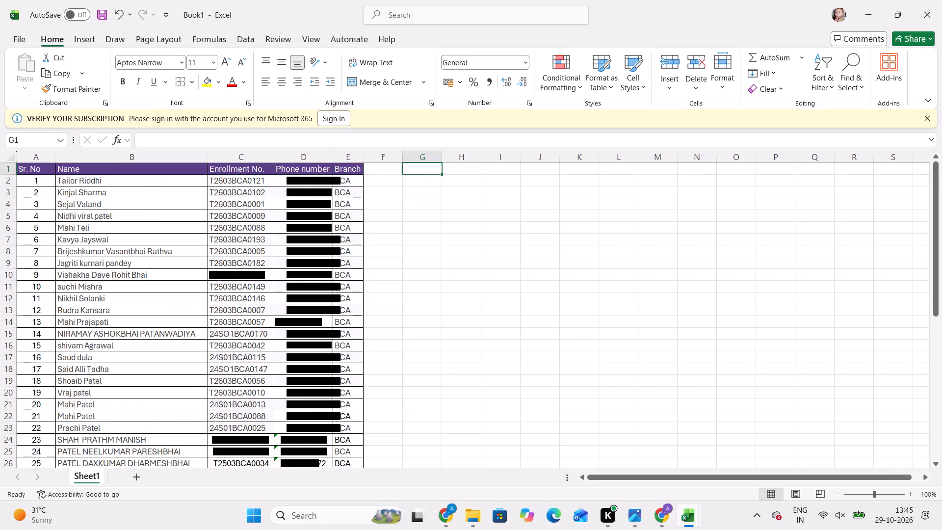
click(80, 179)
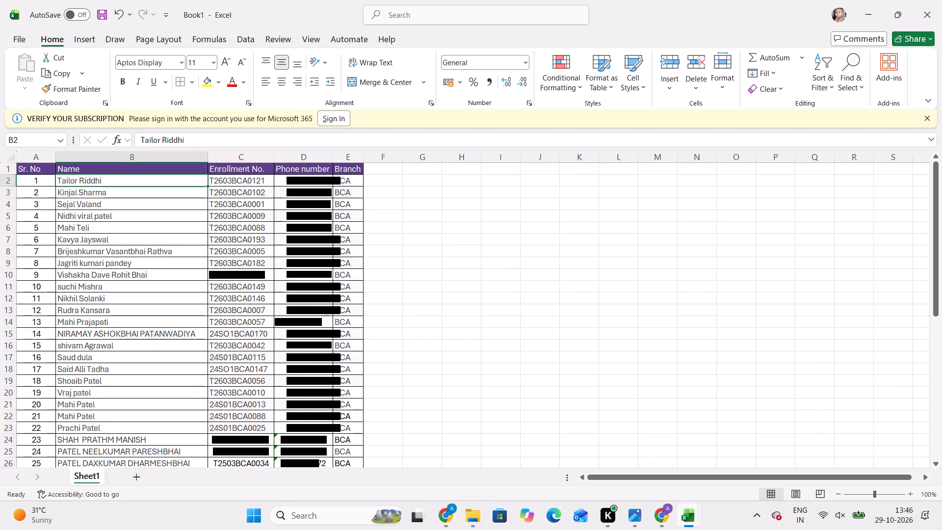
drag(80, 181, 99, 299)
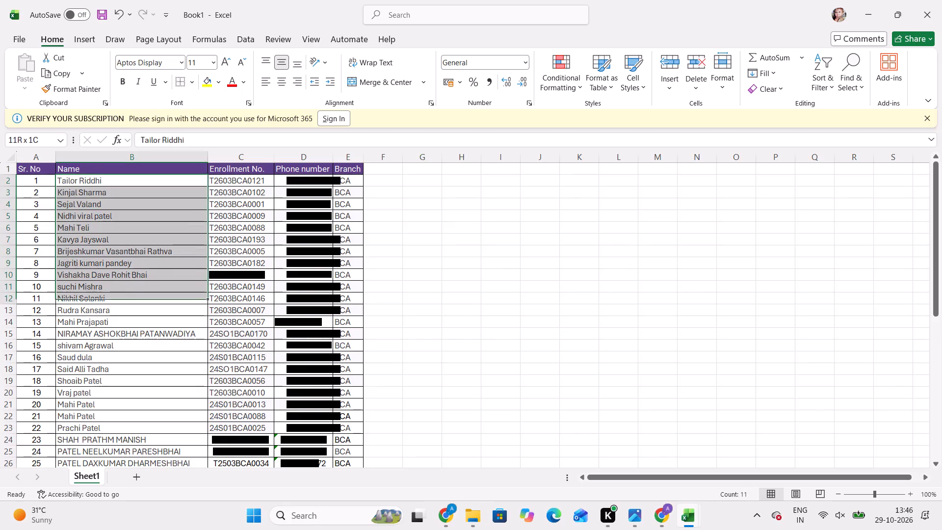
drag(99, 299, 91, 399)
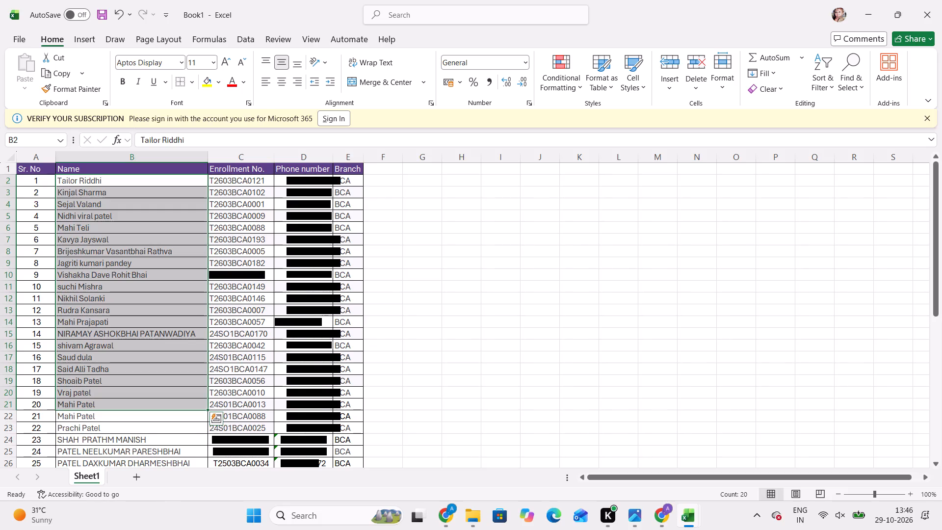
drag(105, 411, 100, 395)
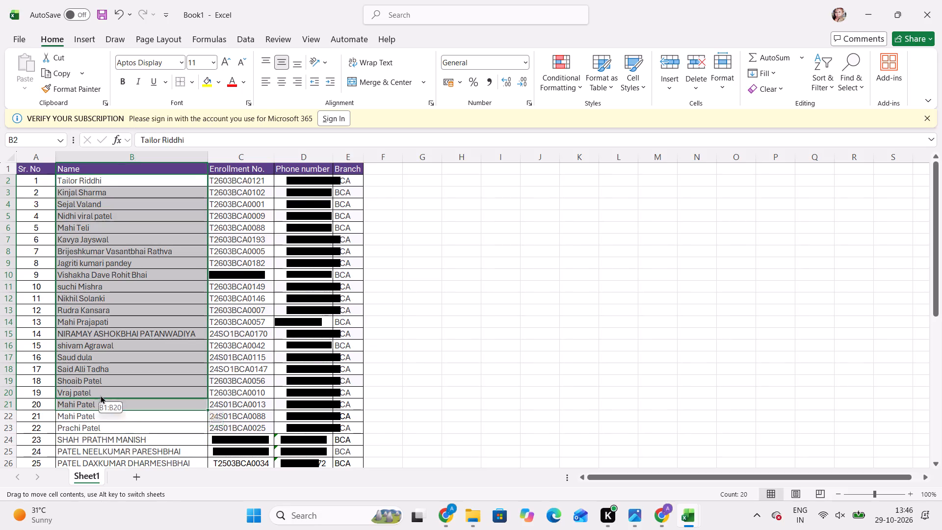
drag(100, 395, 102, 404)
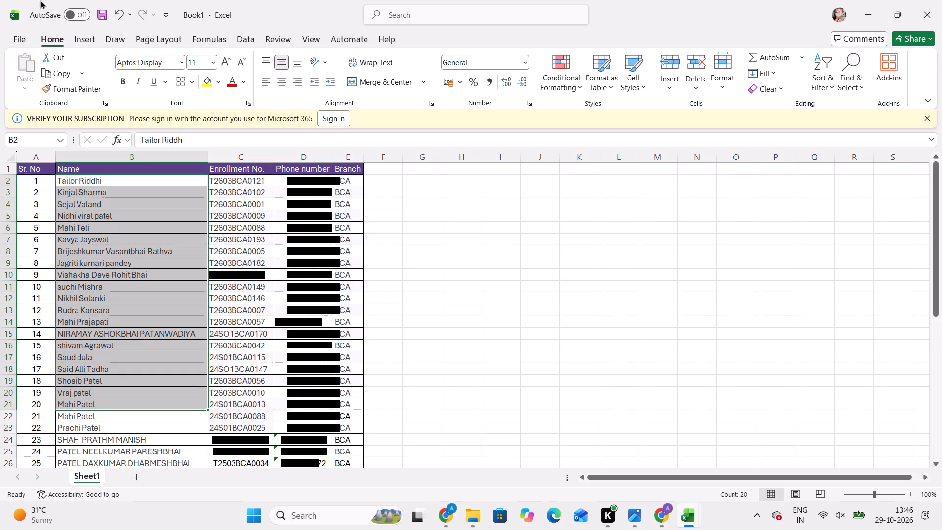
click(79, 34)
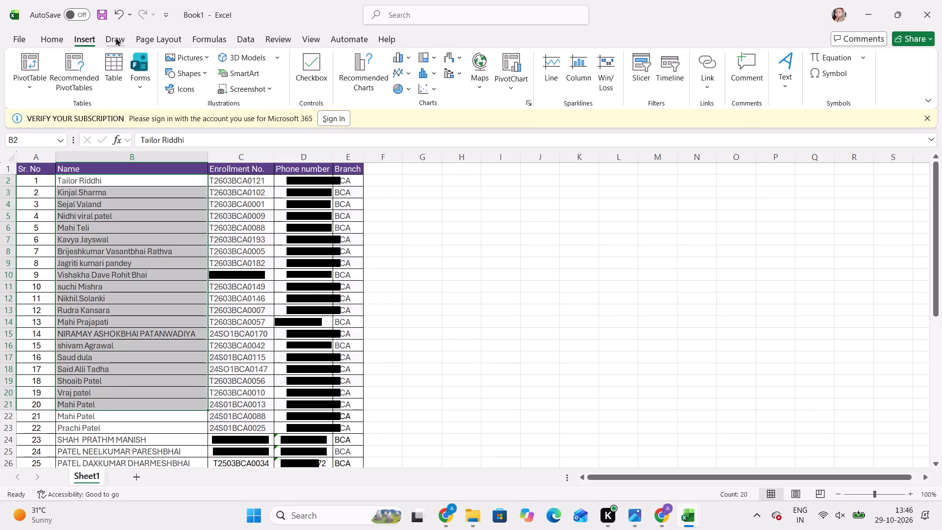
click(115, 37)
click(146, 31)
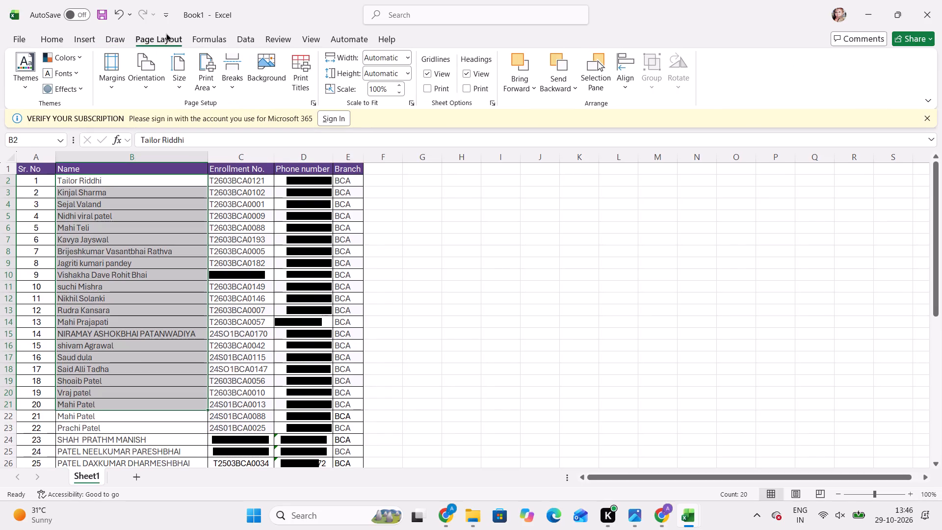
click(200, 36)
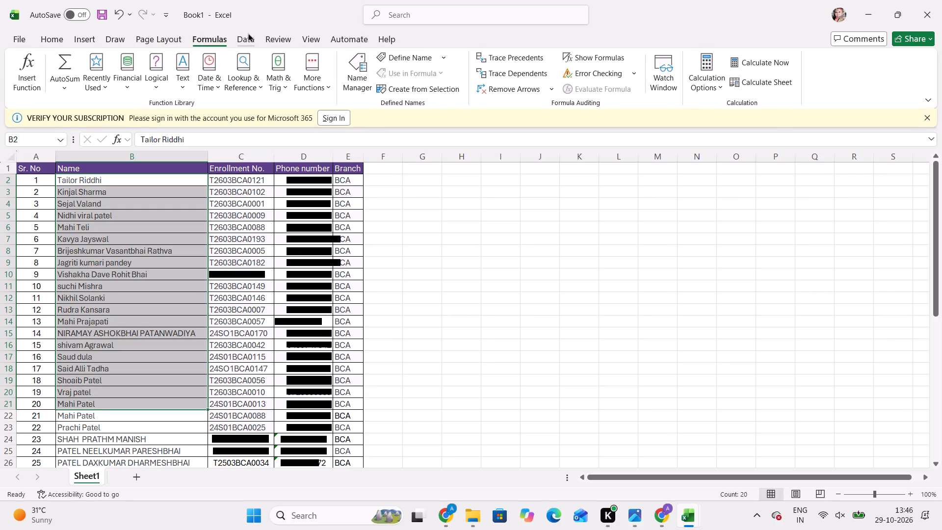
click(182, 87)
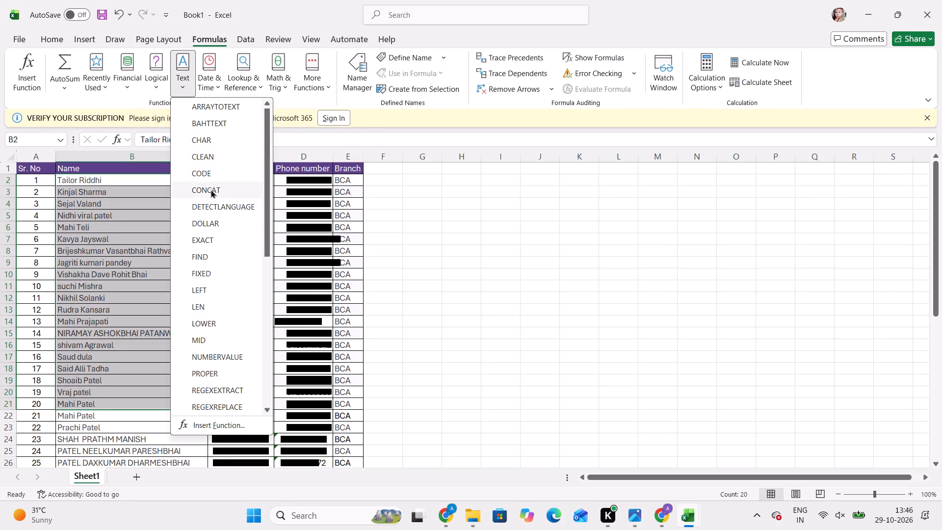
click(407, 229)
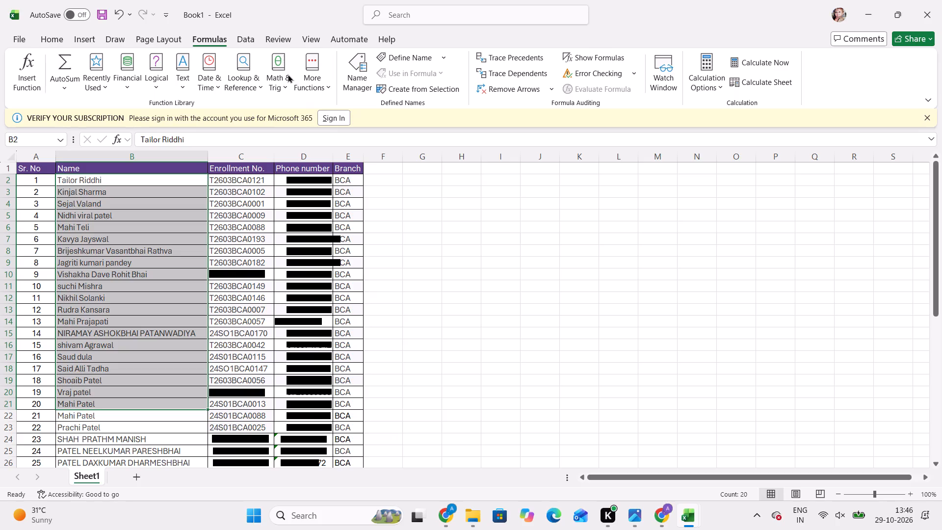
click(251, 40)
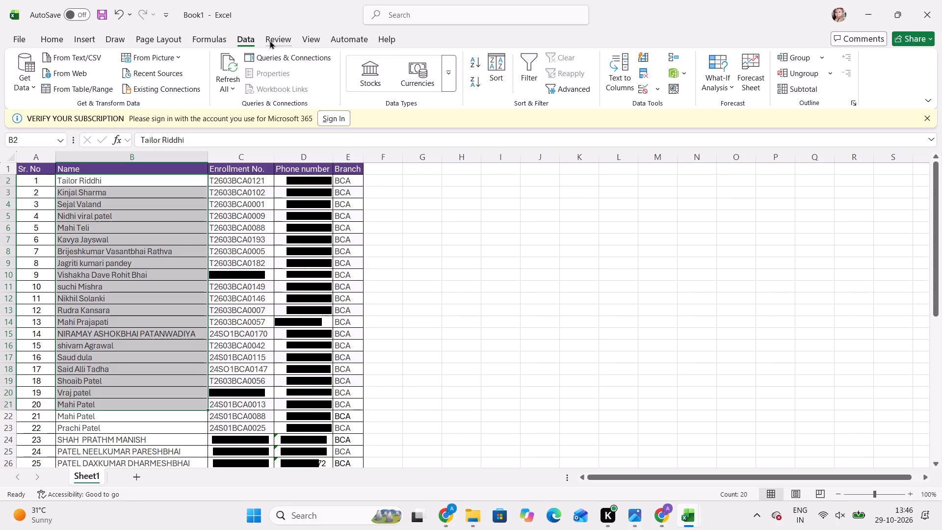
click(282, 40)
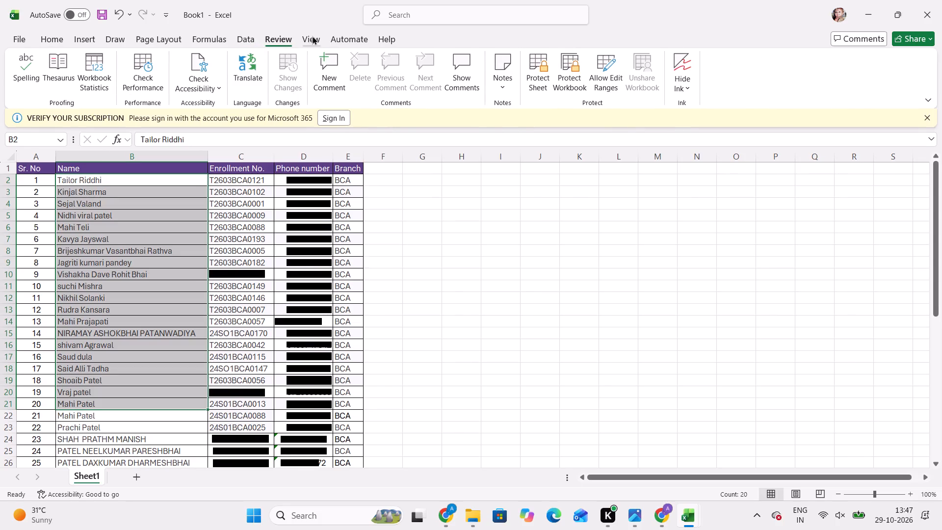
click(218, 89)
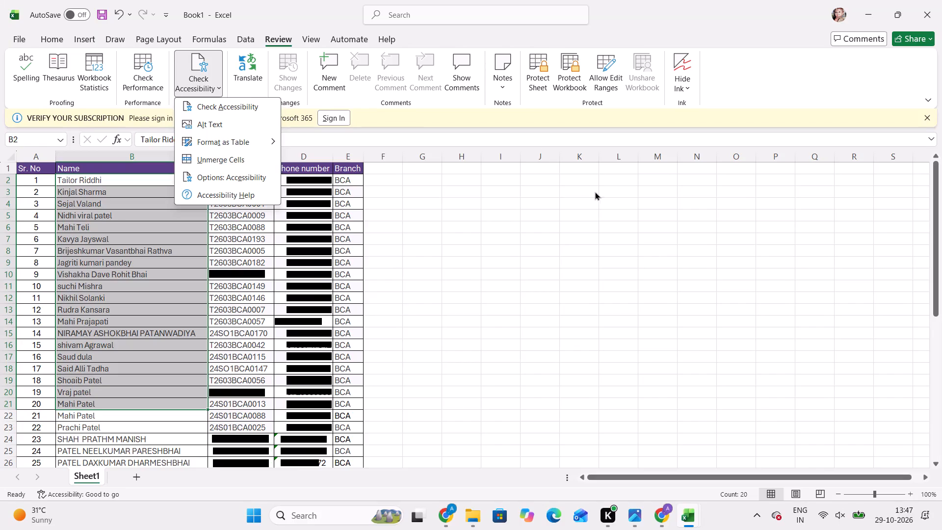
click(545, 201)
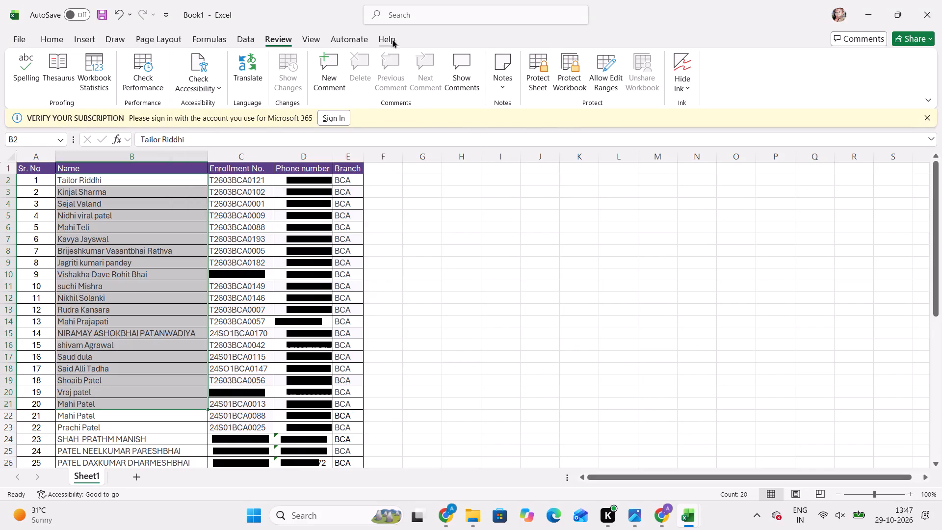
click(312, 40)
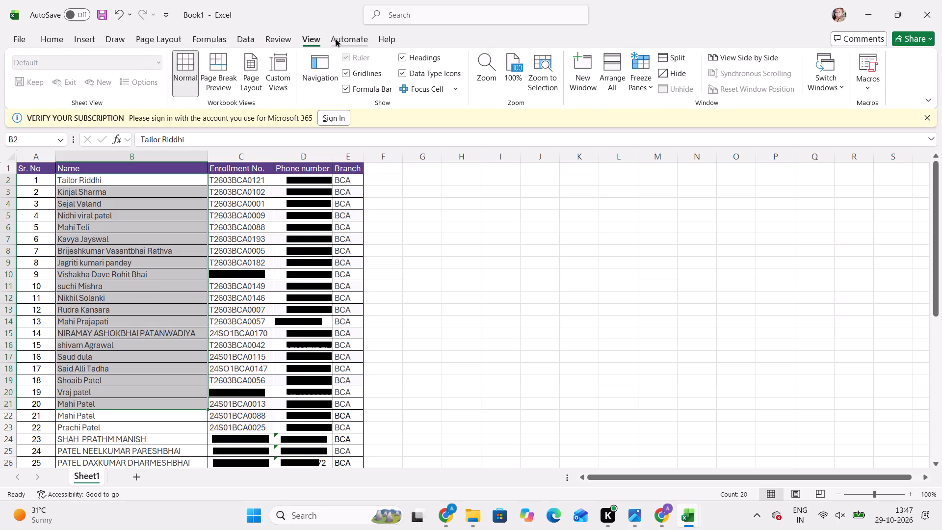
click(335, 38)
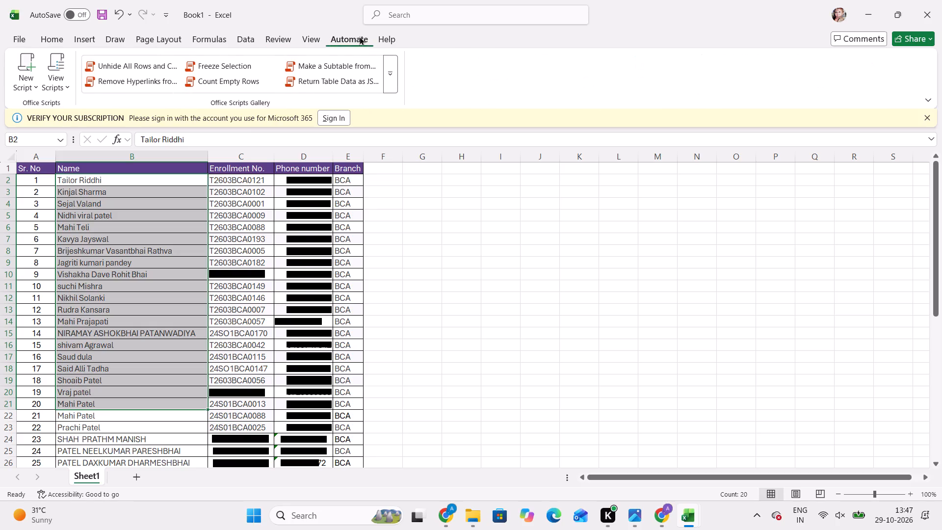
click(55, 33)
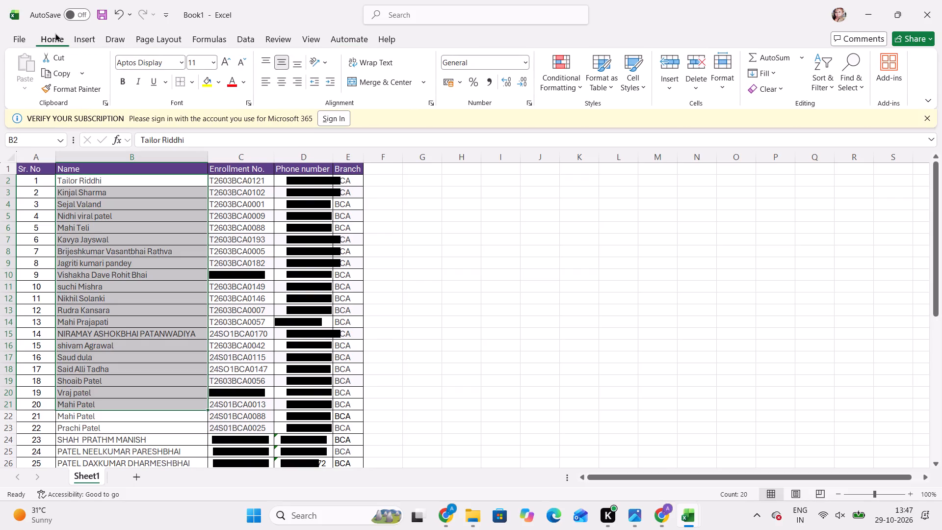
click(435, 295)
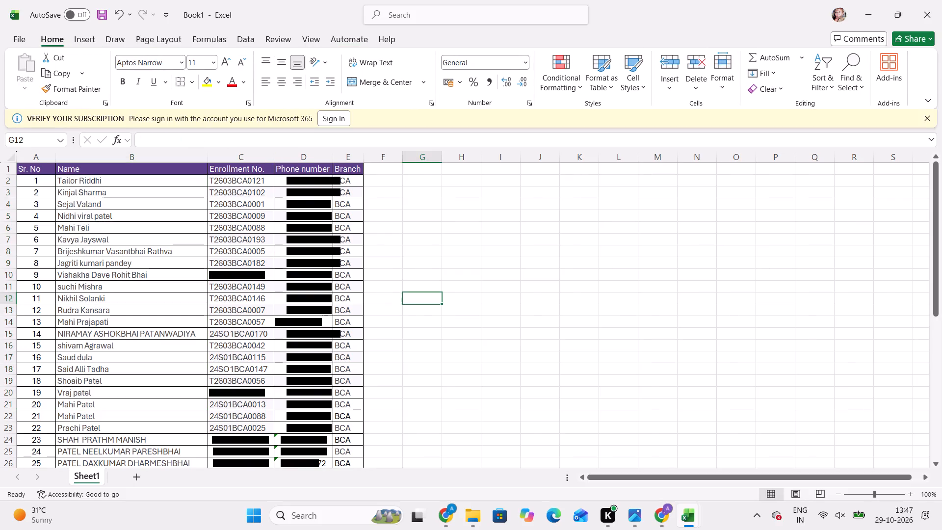
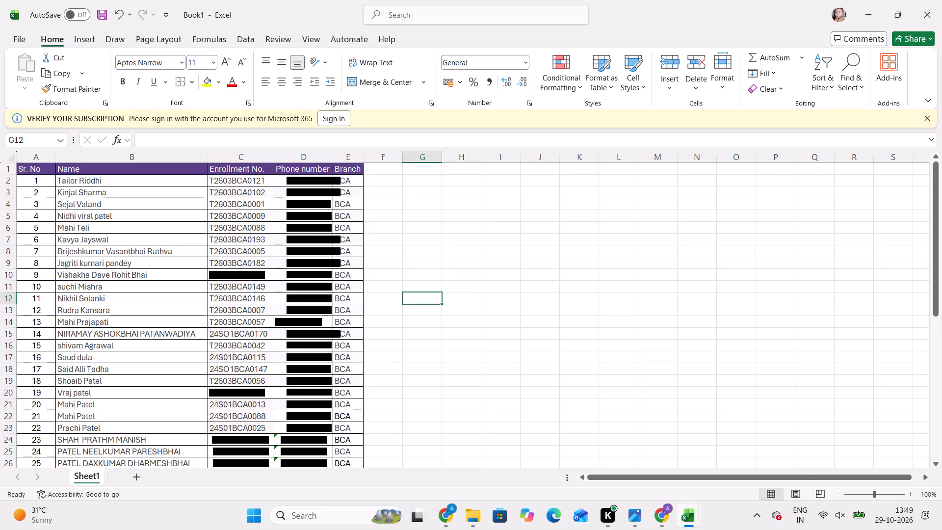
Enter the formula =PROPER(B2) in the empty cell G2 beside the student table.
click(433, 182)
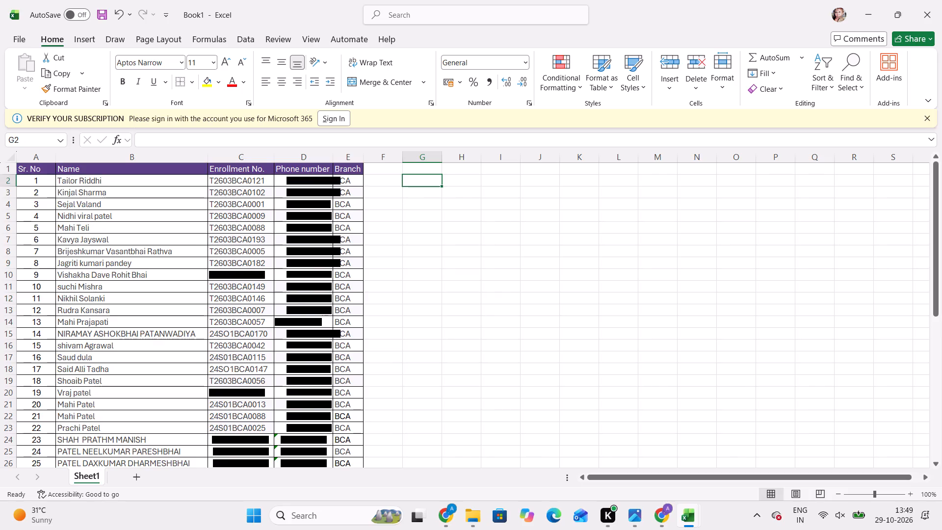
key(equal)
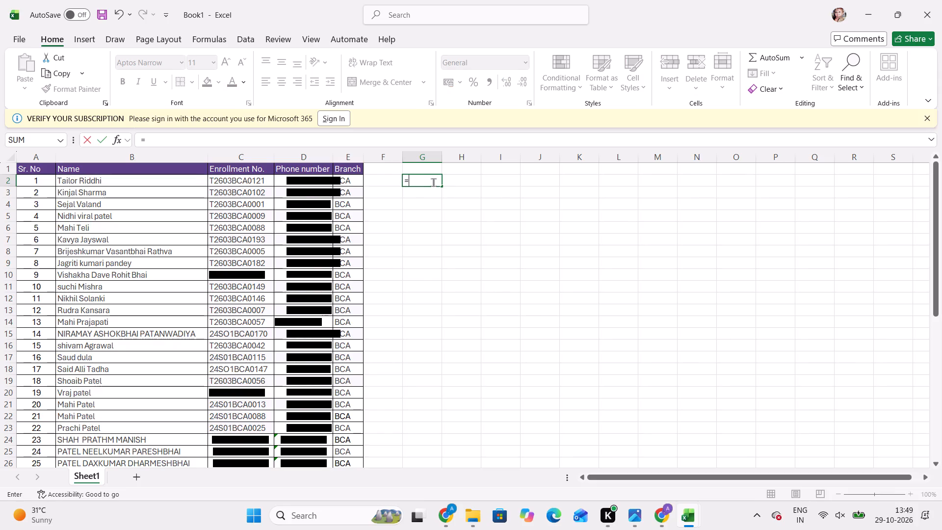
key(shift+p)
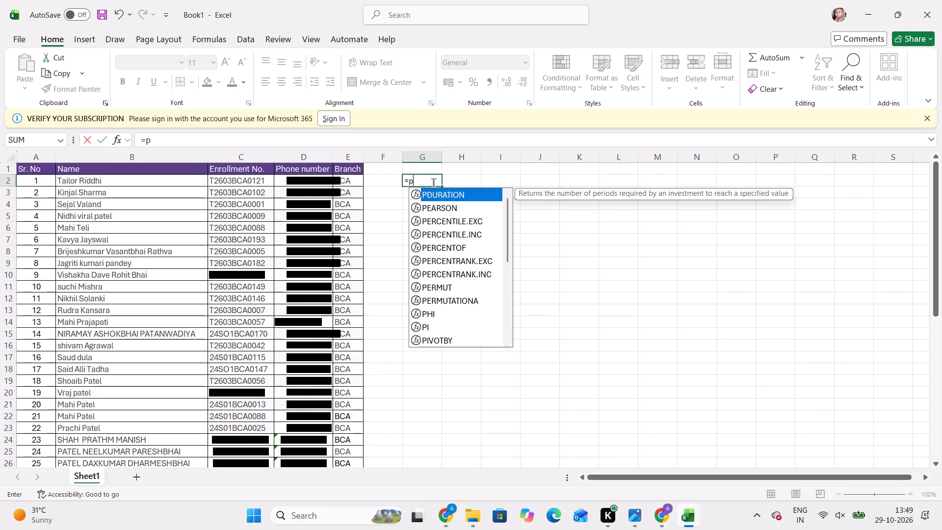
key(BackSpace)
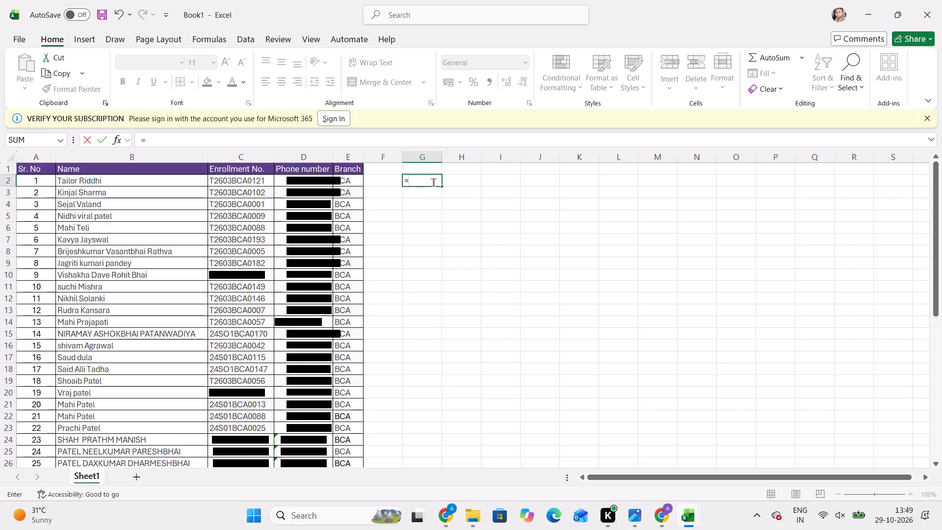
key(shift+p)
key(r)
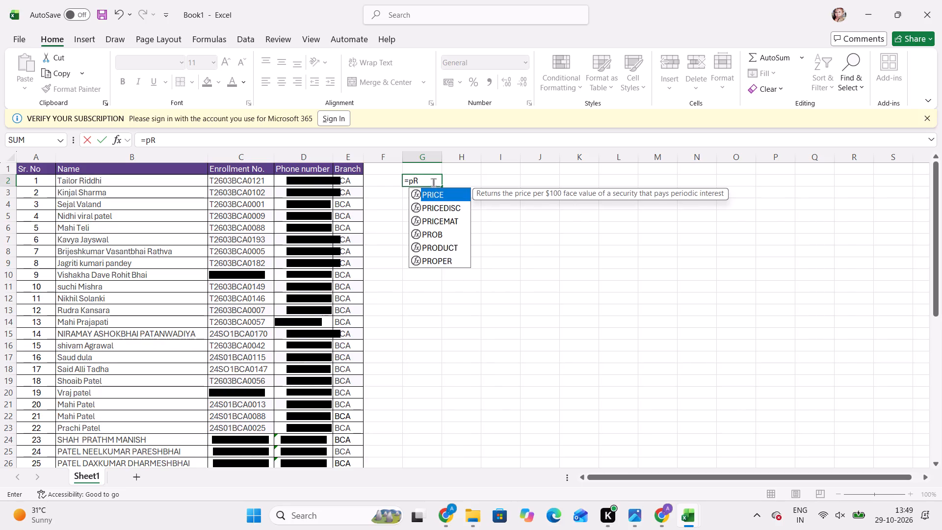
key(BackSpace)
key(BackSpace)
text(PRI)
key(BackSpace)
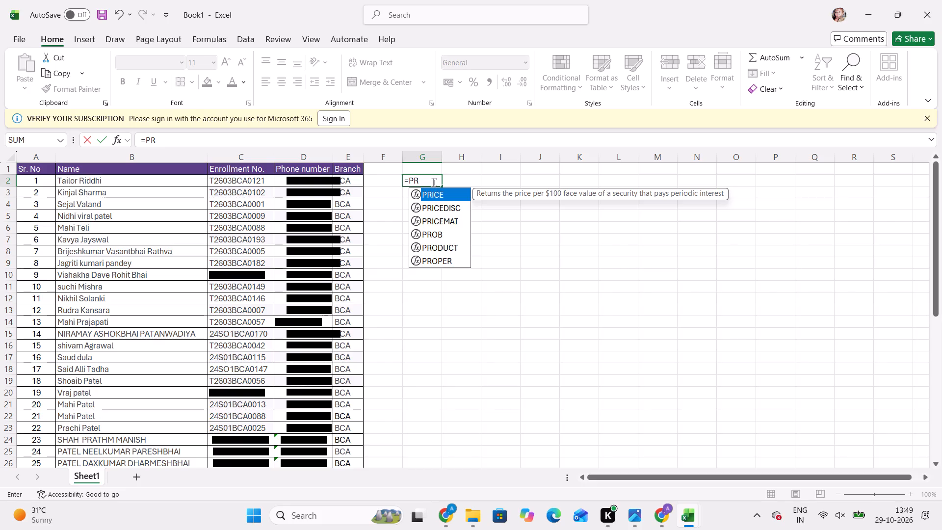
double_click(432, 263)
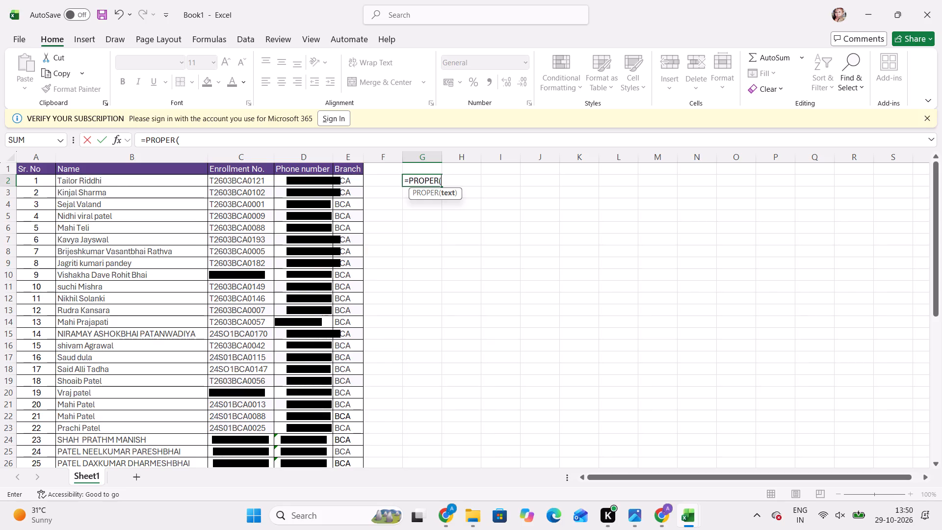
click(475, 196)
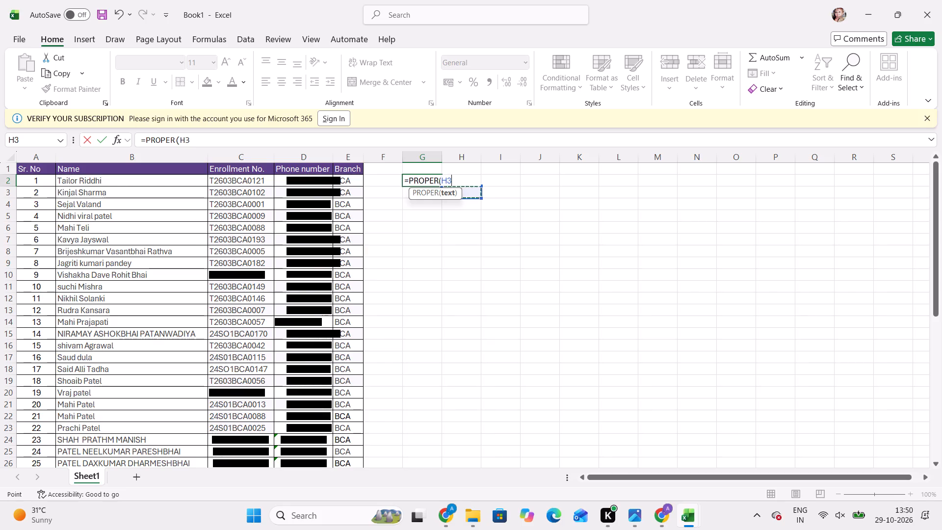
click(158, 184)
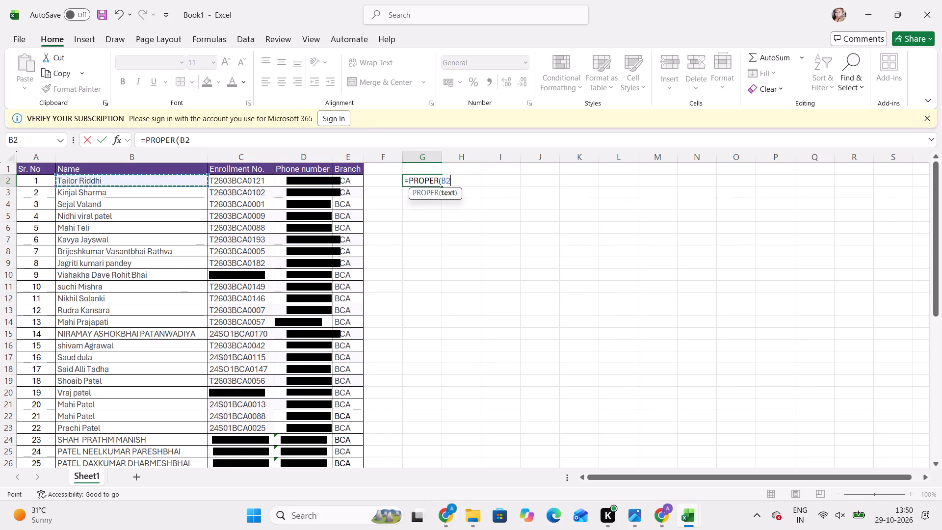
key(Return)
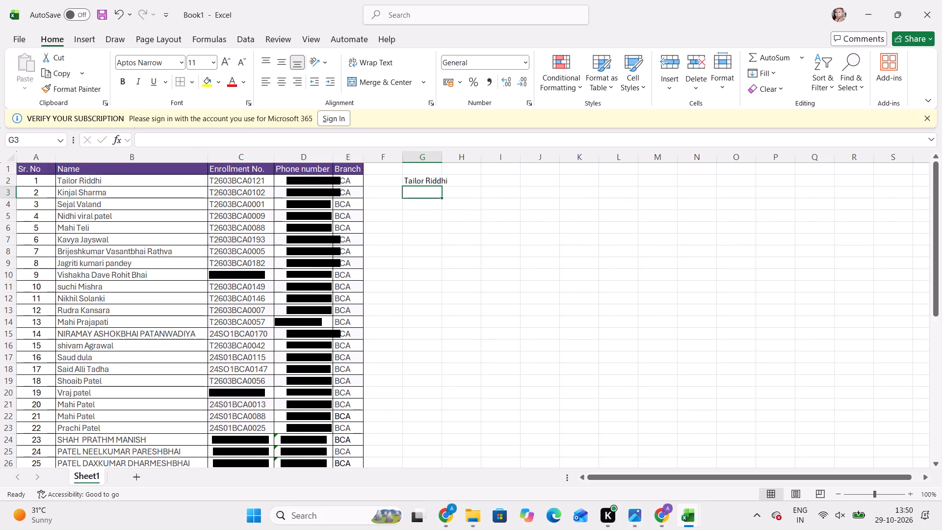
Clear the formula in G2 and enter =PROPER(B3) in its place.
click(435, 181)
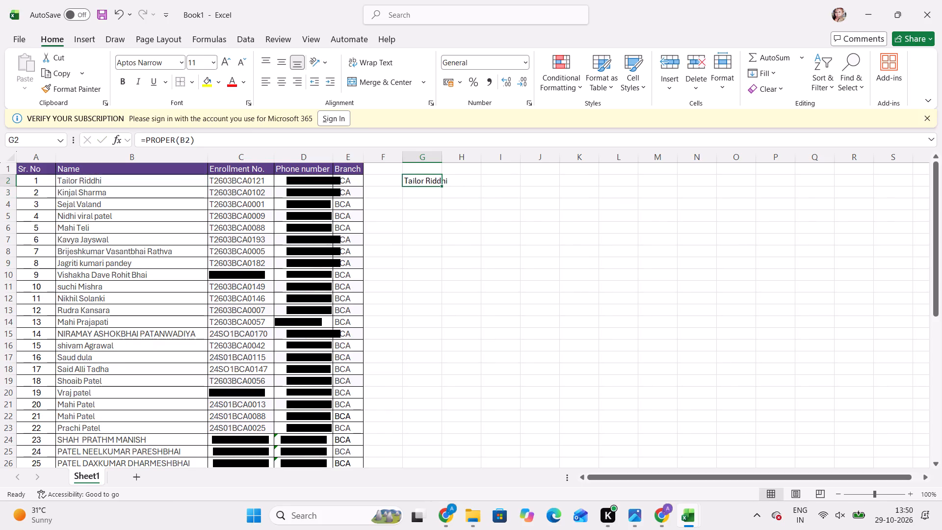
click(441, 188)
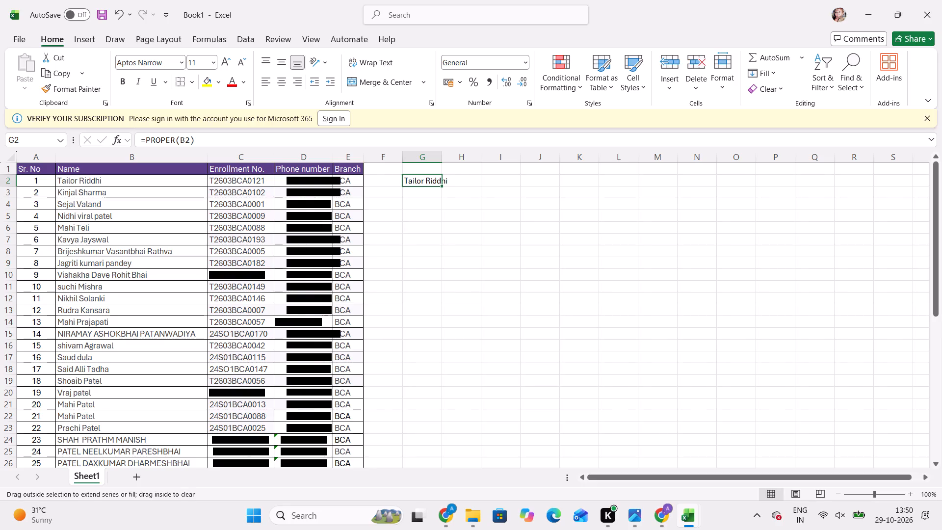
click(434, 183)
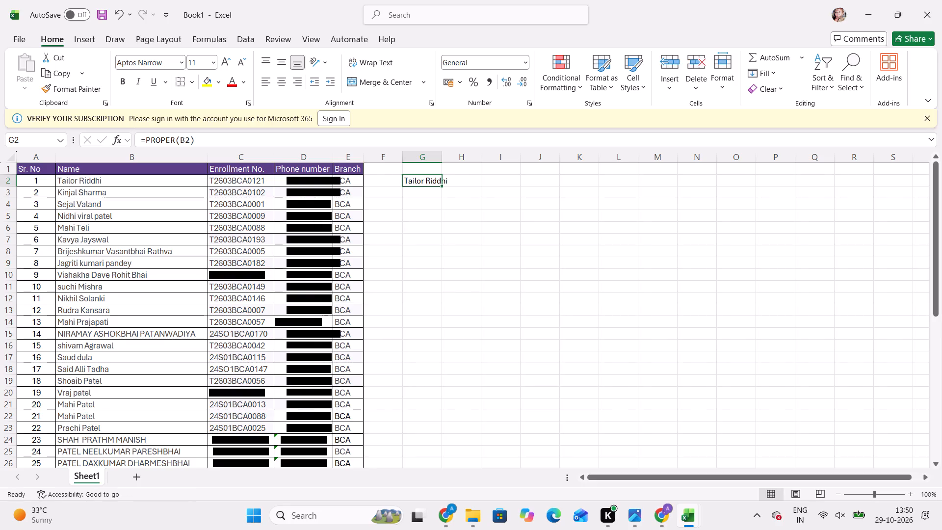
key(Delete)
key(equal)
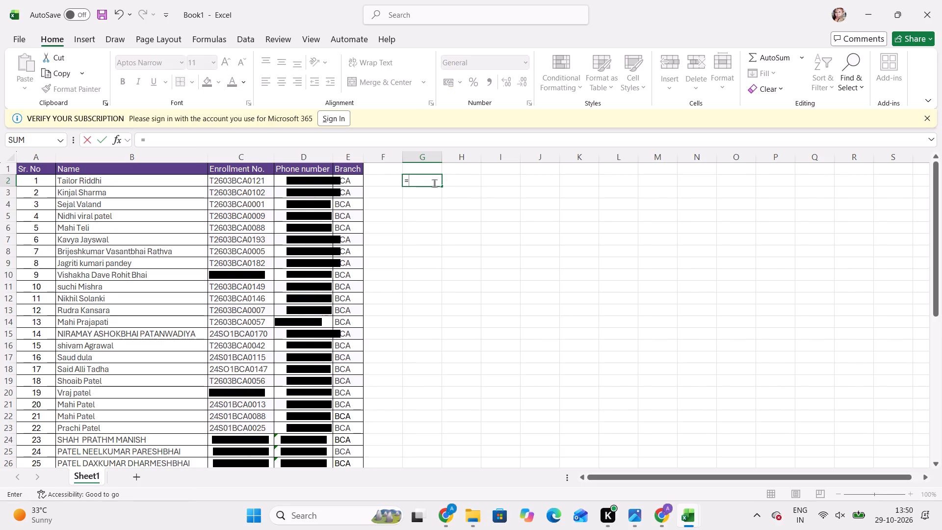
key(p)
key(r)
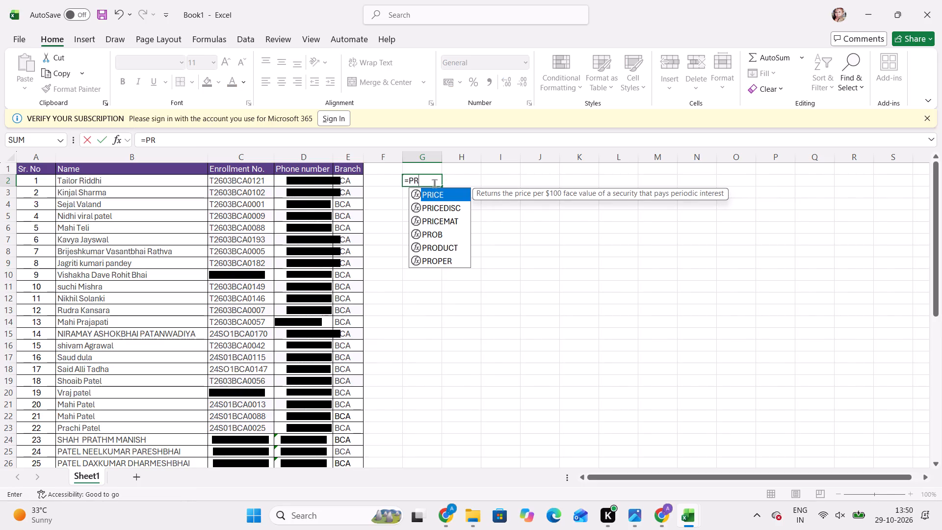
key(o)
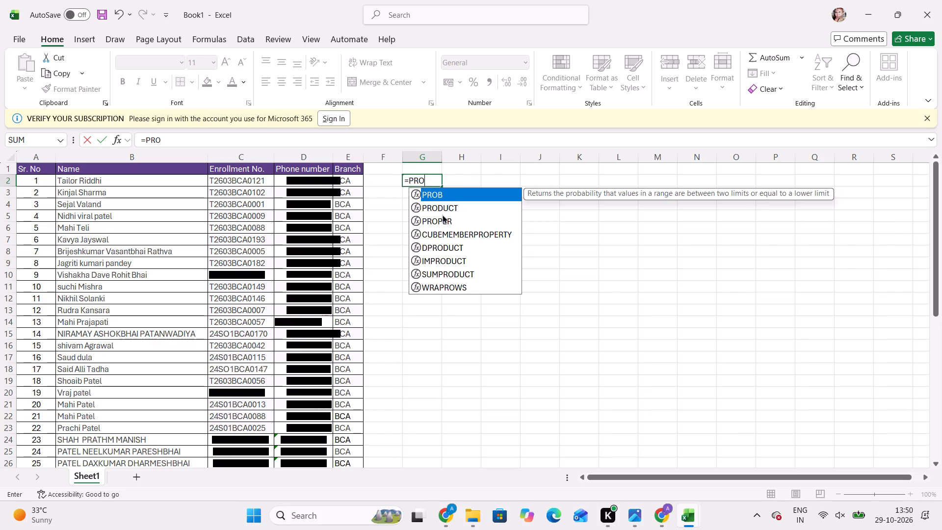
click(442, 214)
click(442, 214)
double_click(442, 214)
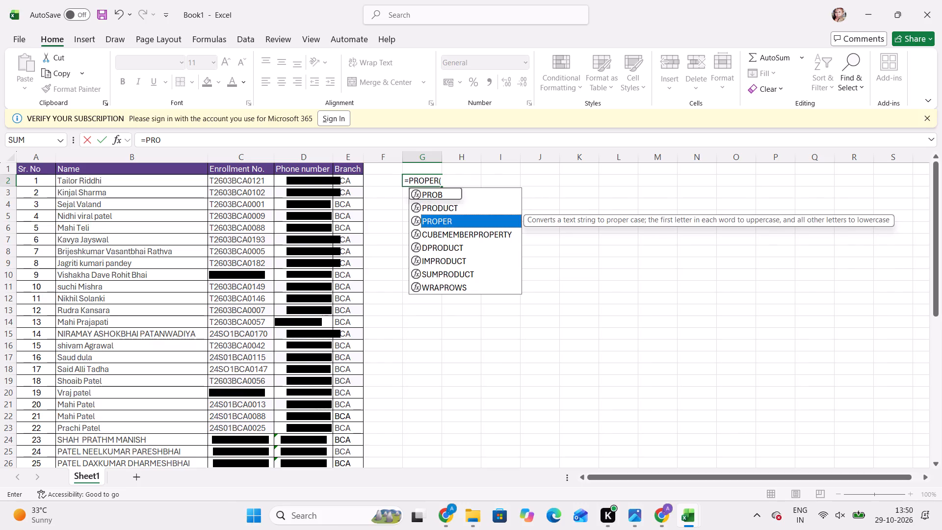
click(147, 198)
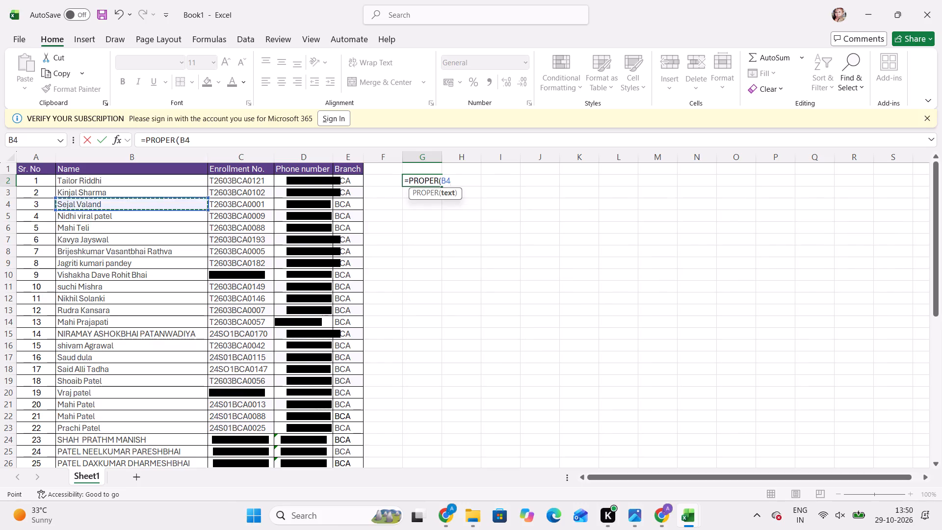
click(147, 193)
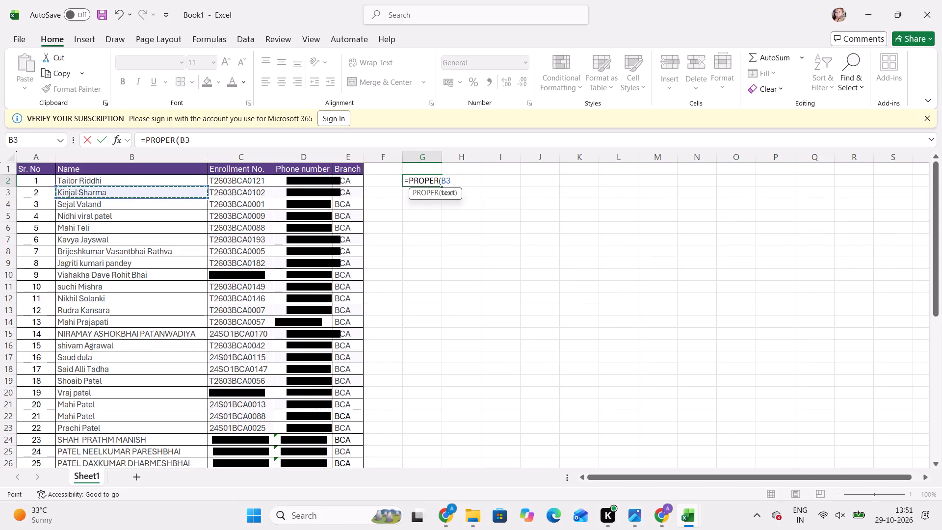
key(Return)
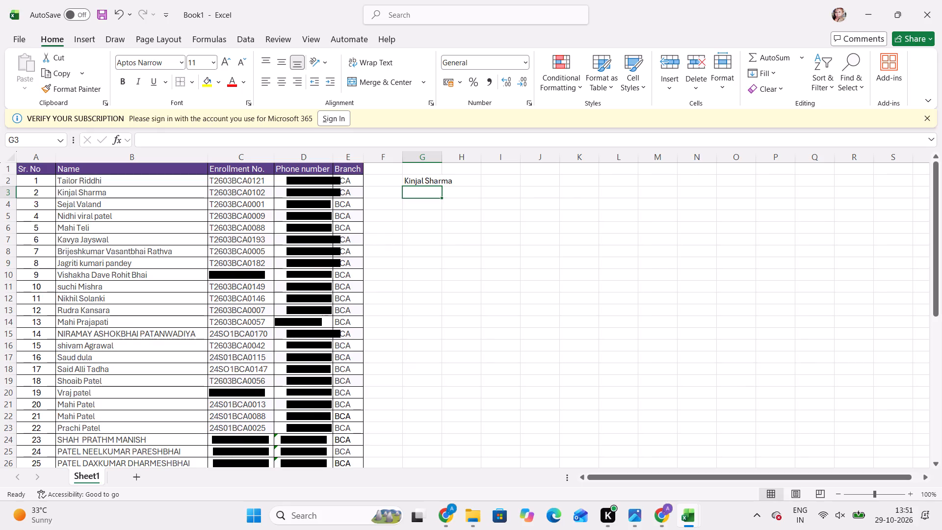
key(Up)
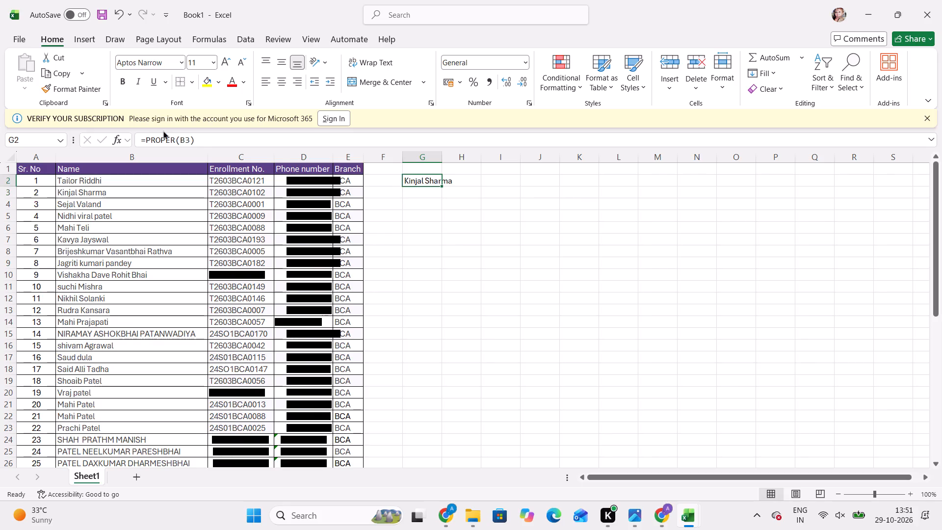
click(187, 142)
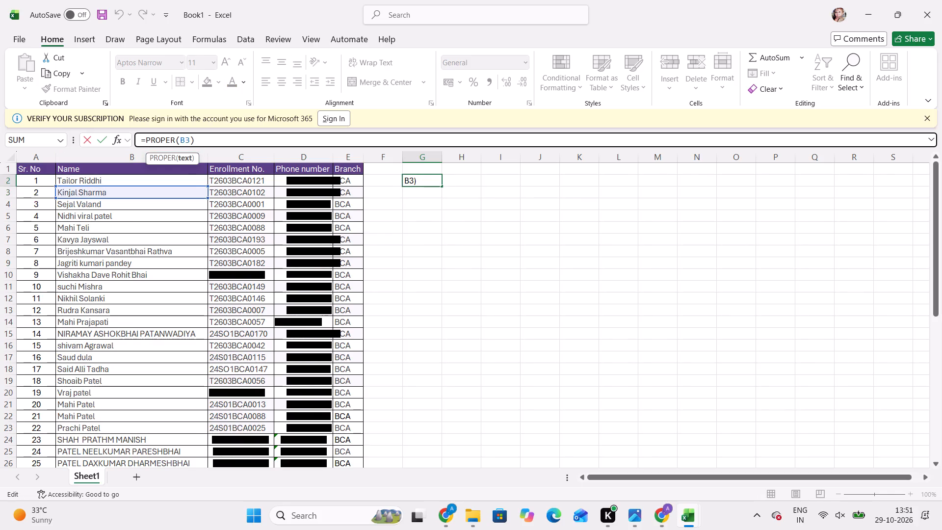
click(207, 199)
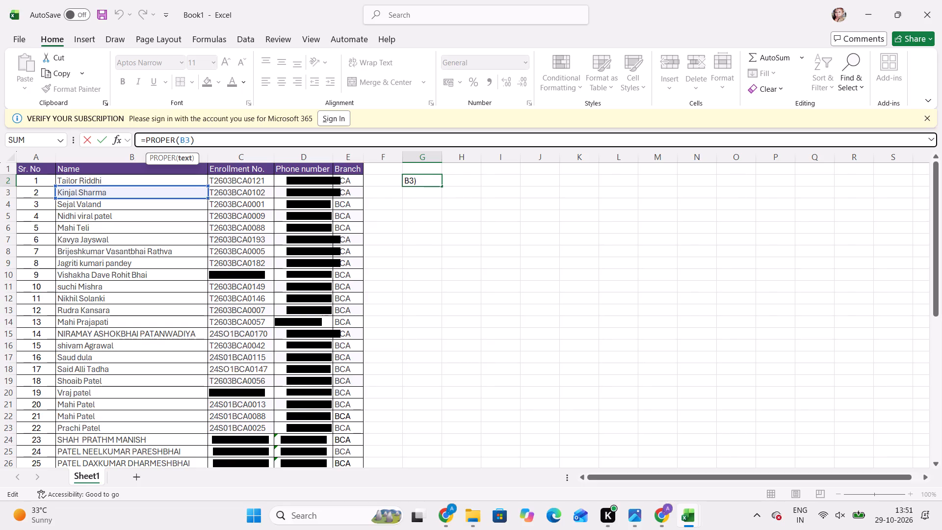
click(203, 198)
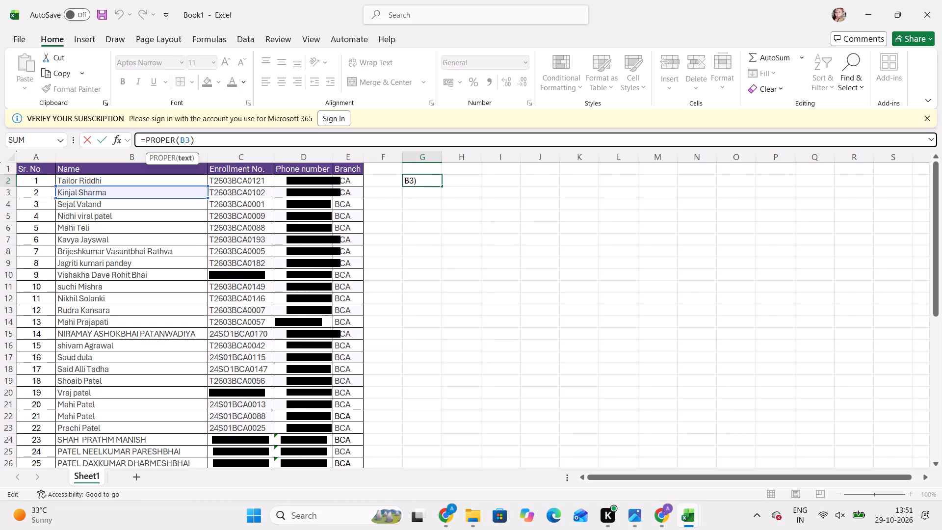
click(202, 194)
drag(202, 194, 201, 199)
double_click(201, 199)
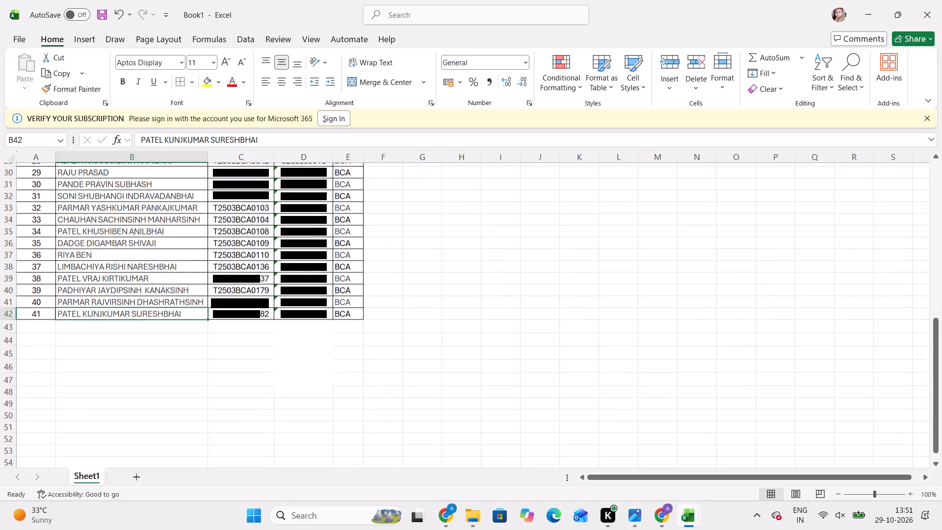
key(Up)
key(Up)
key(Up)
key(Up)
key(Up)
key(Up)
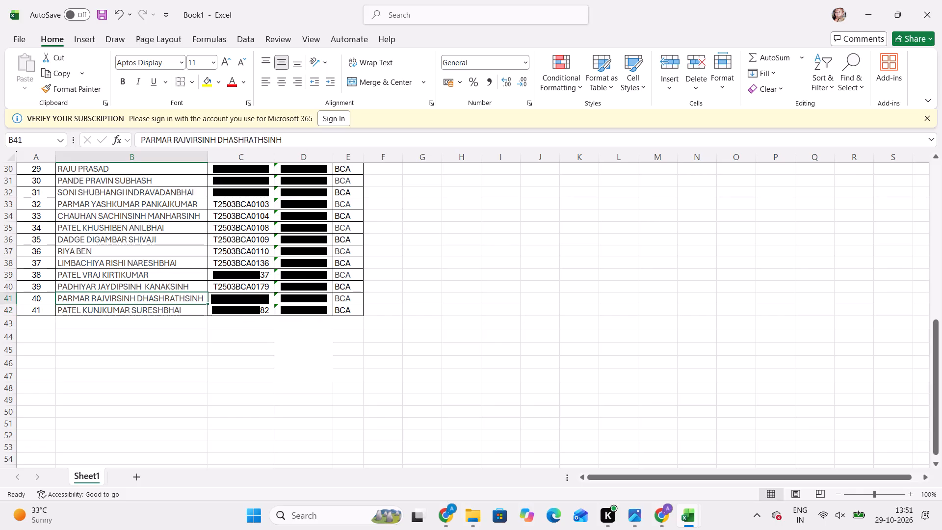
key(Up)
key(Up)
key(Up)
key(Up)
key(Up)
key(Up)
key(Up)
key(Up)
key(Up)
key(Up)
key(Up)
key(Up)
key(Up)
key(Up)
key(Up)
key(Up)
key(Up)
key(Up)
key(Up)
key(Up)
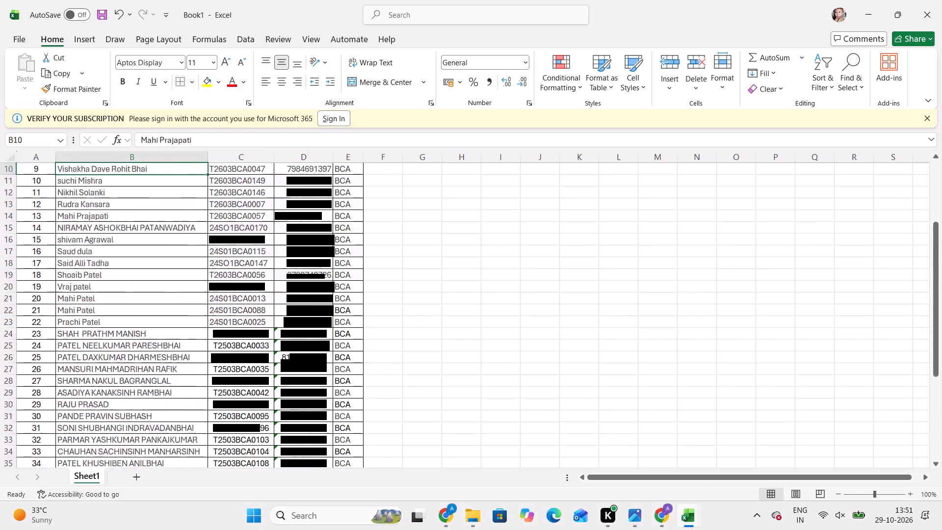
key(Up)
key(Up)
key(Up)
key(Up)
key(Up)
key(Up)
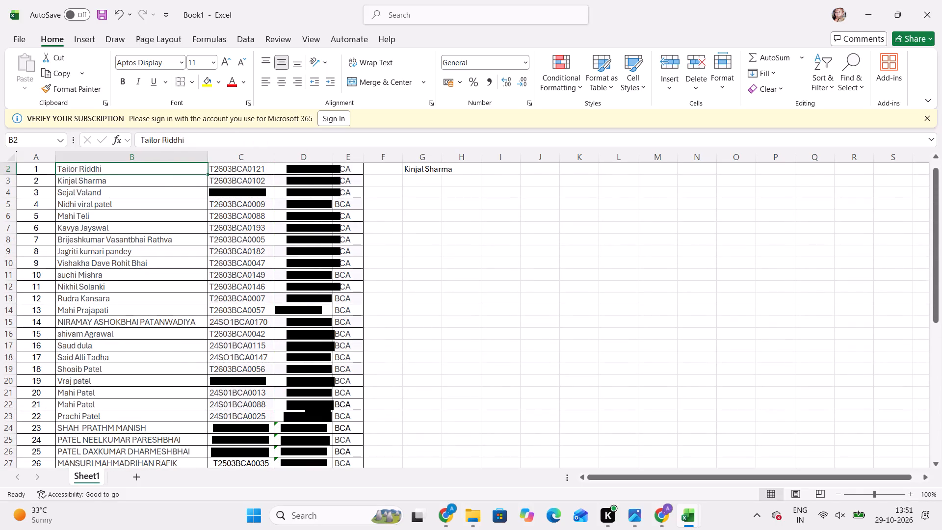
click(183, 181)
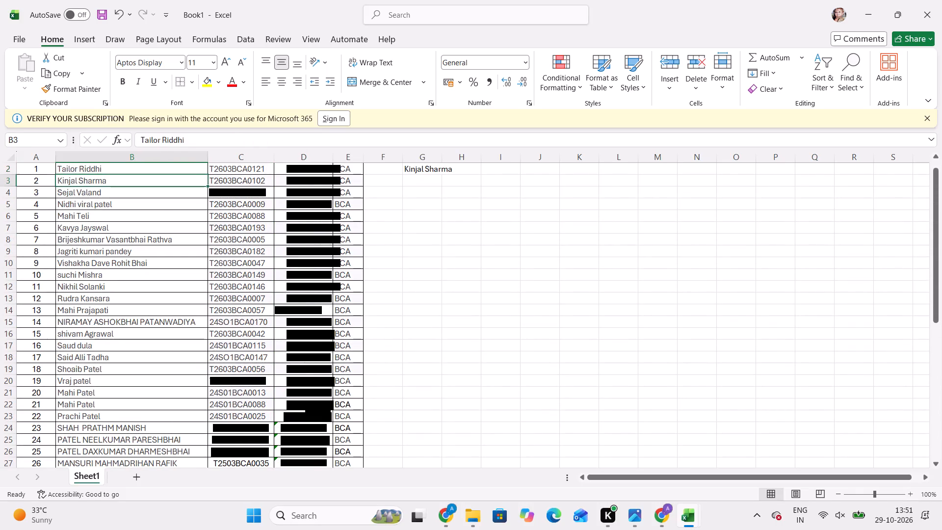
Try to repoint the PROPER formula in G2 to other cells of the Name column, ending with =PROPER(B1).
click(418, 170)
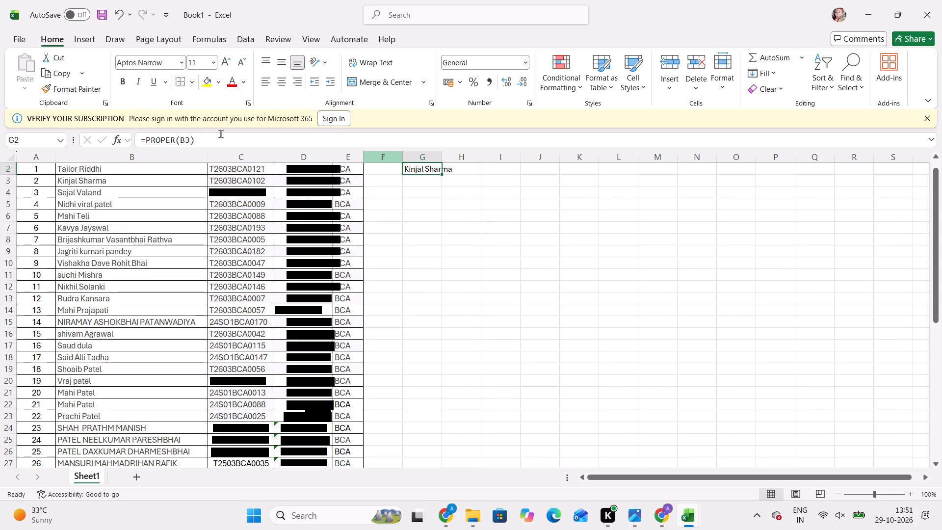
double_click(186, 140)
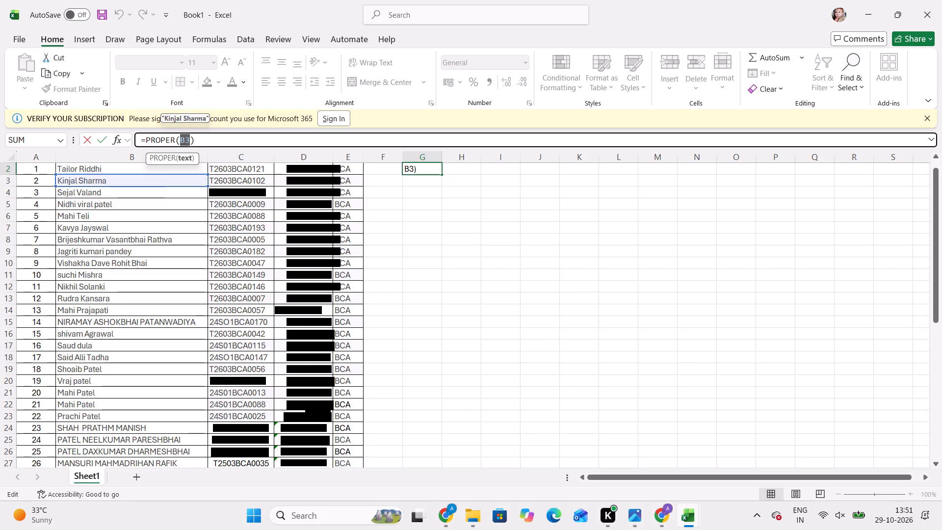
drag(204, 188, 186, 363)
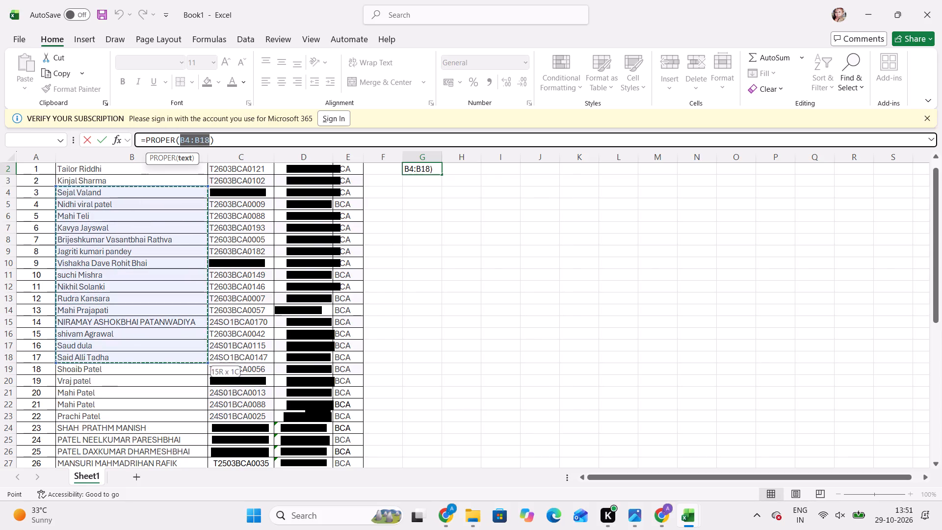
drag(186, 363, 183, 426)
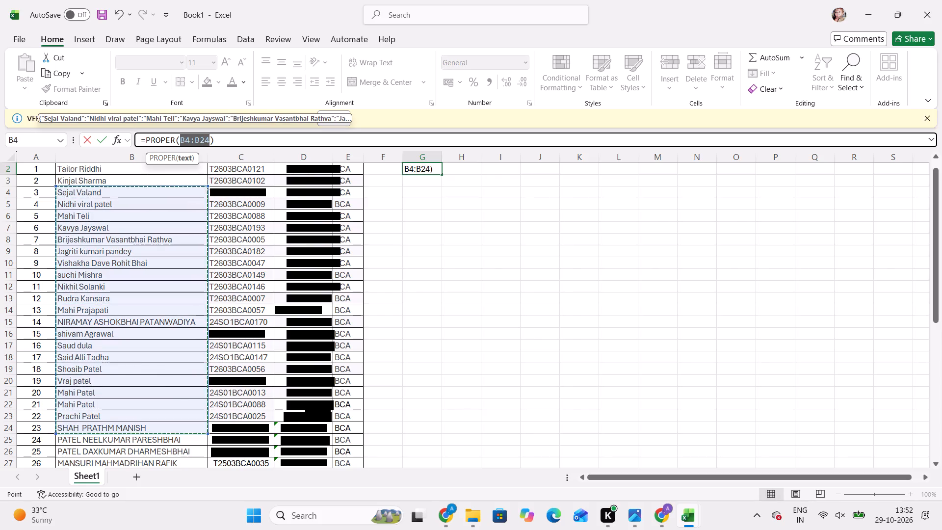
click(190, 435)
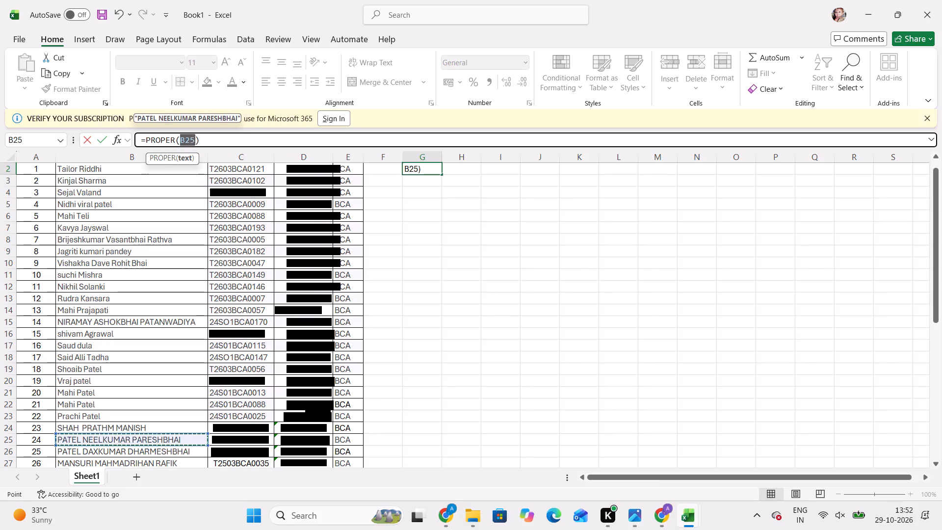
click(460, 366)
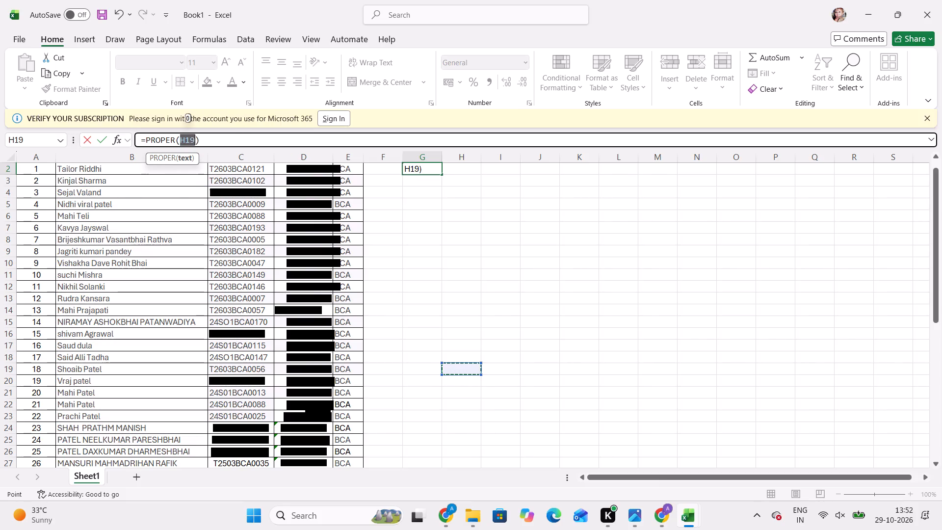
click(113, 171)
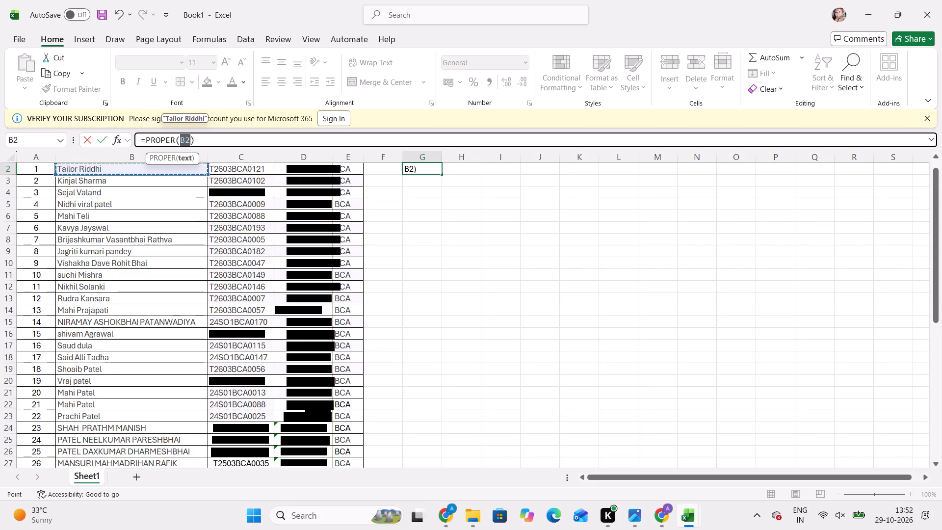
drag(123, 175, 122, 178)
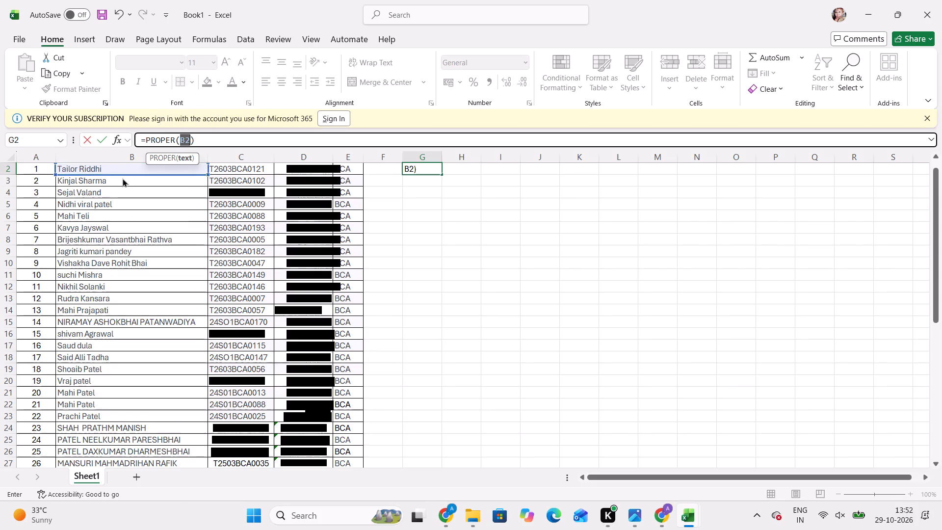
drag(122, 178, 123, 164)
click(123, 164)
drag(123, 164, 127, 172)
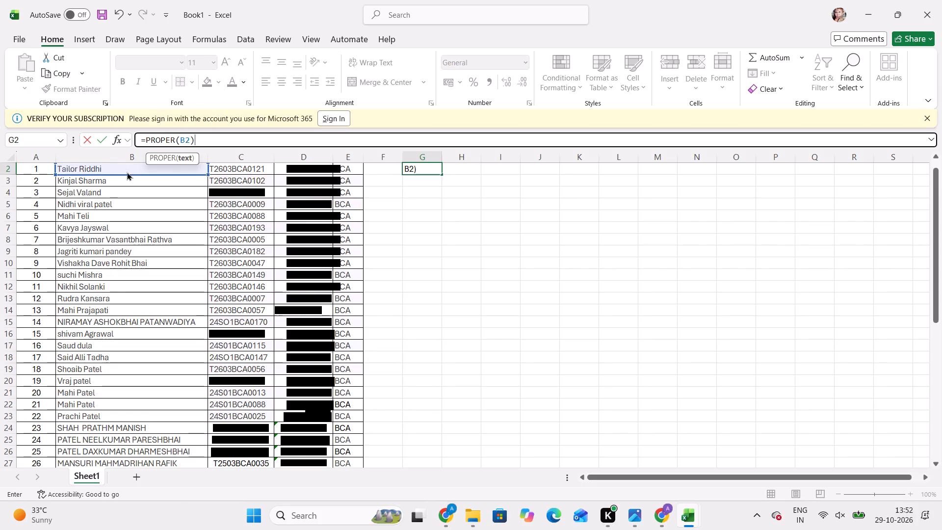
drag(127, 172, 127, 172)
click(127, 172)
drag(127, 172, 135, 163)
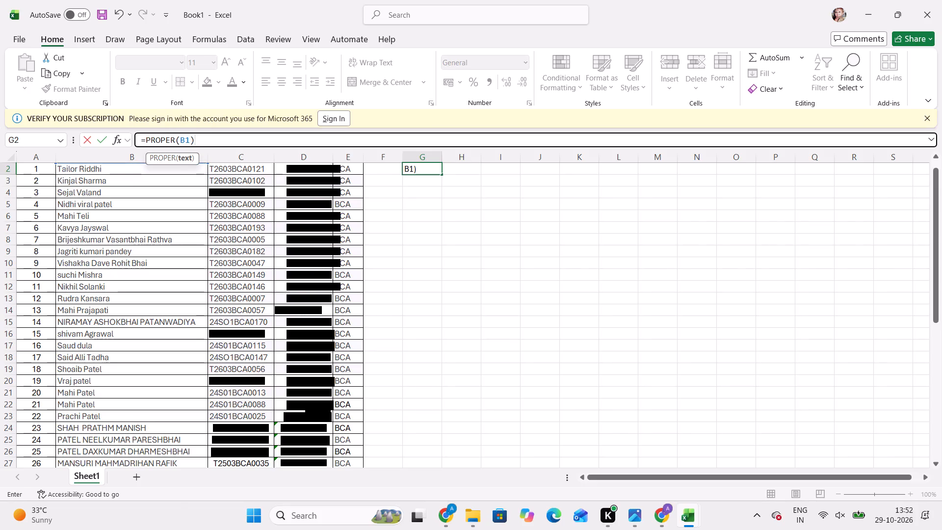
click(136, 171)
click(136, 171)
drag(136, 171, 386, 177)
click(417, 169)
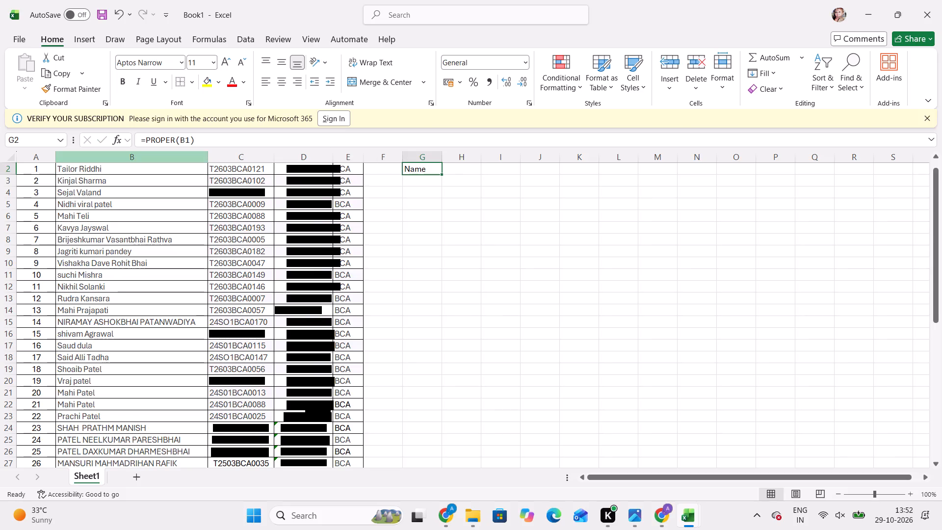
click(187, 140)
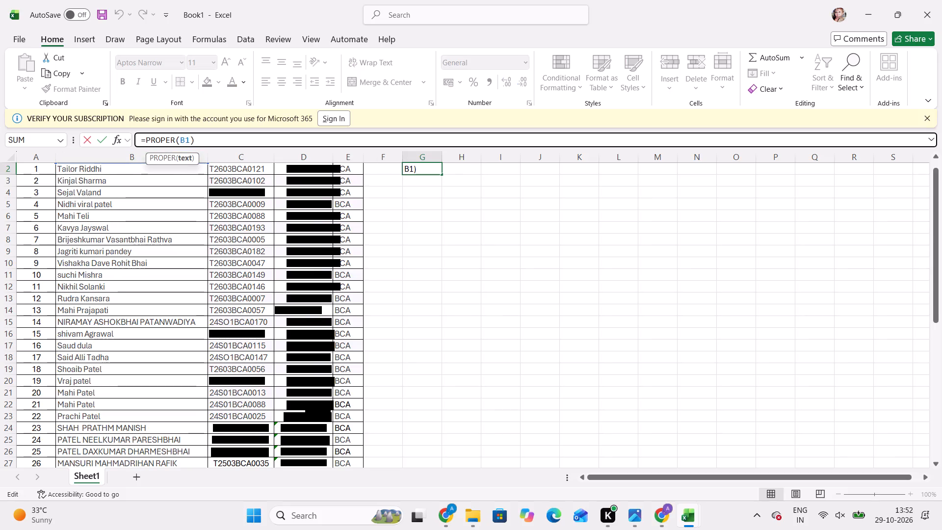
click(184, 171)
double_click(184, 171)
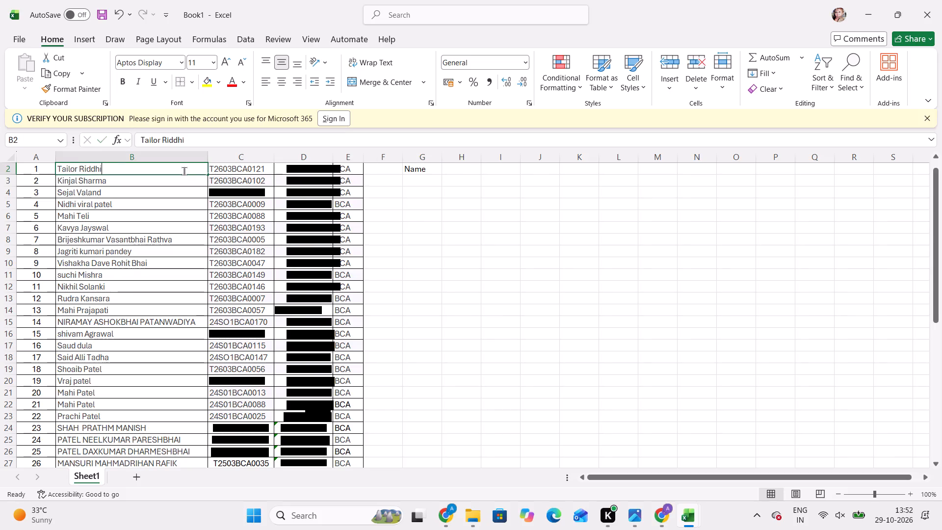
Replace the formula in G2 with =PROPER(B1:B42), covering the Name header and all the student names.
click(422, 170)
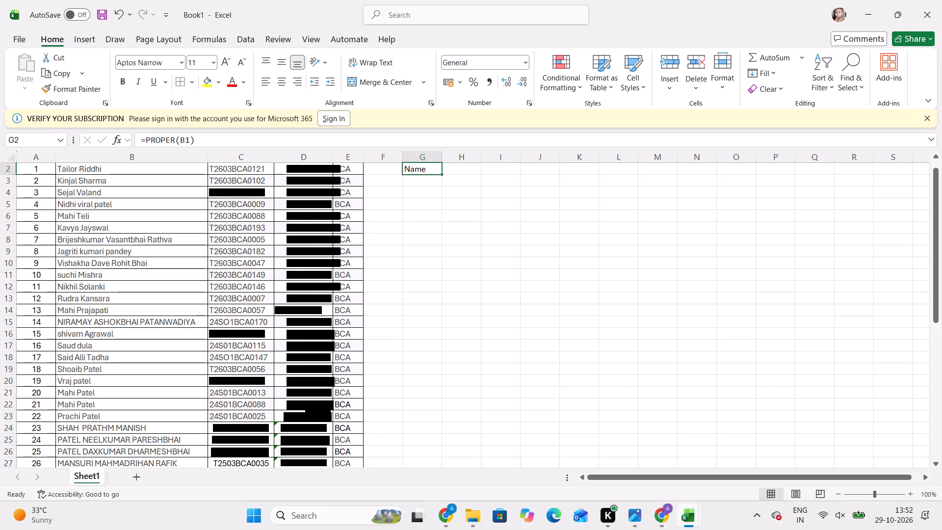
key(BackSpace)
key(equal)
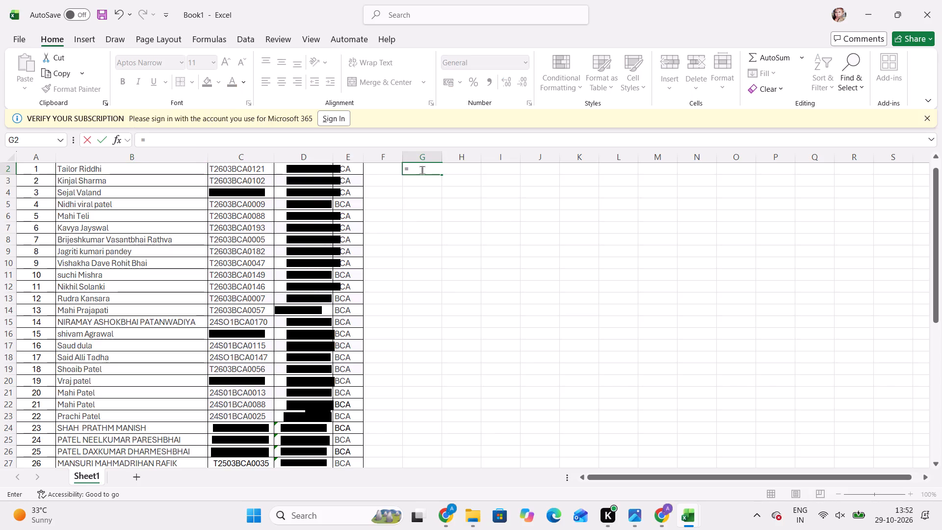
text(PRO)
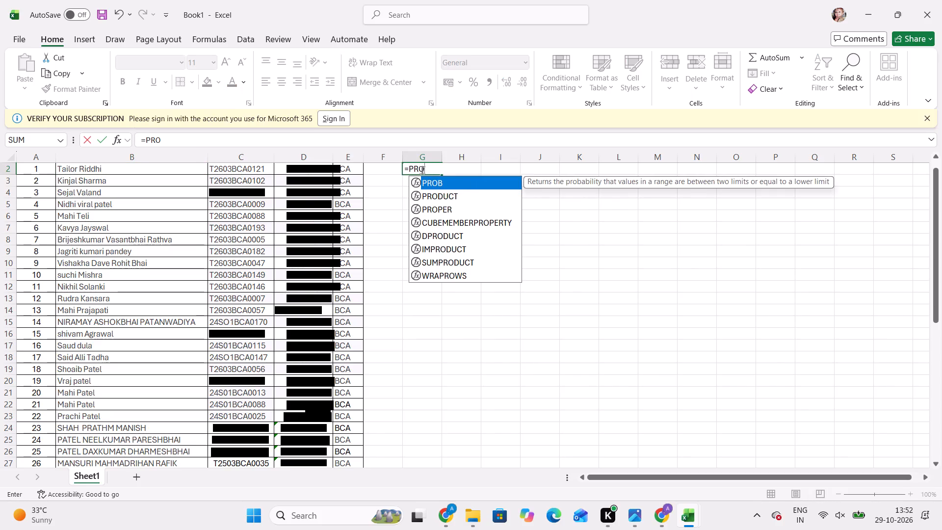
double_click(469, 207)
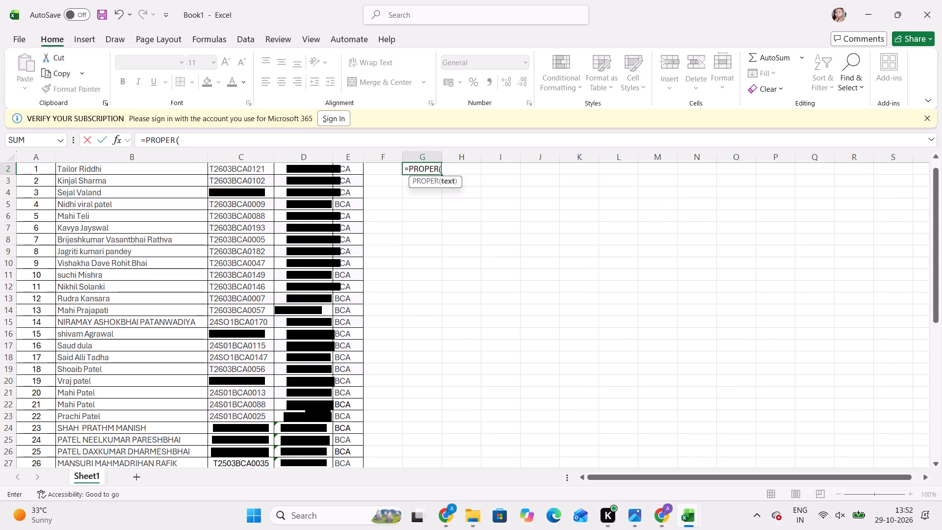
click(173, 173)
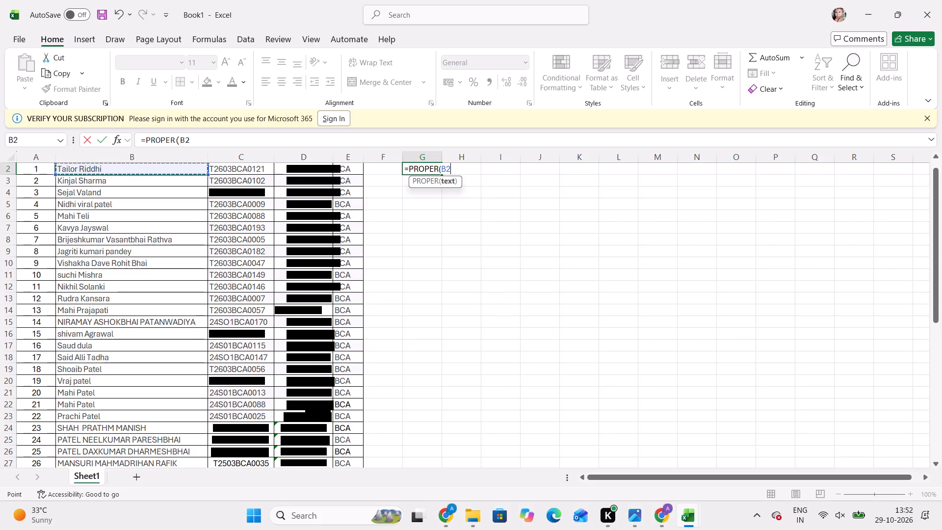
key(ctrl+Down)
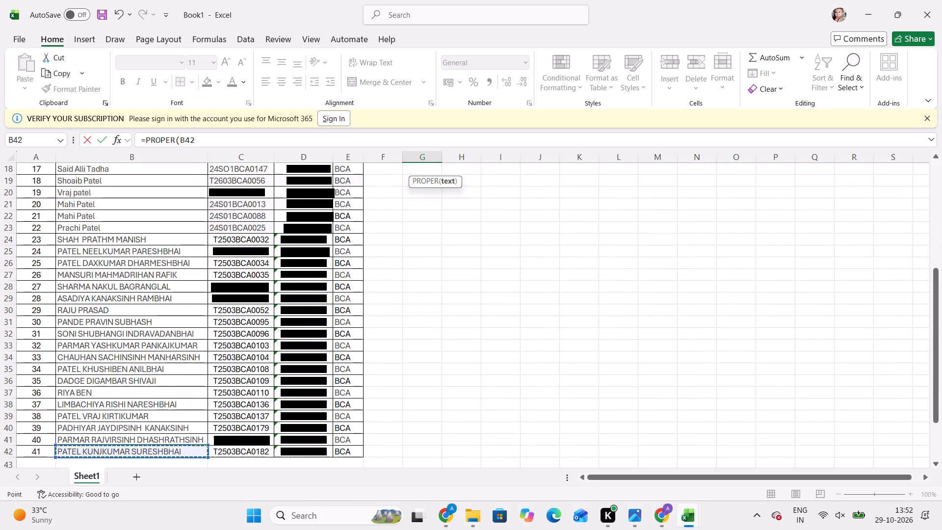
key(ctrl+Up)
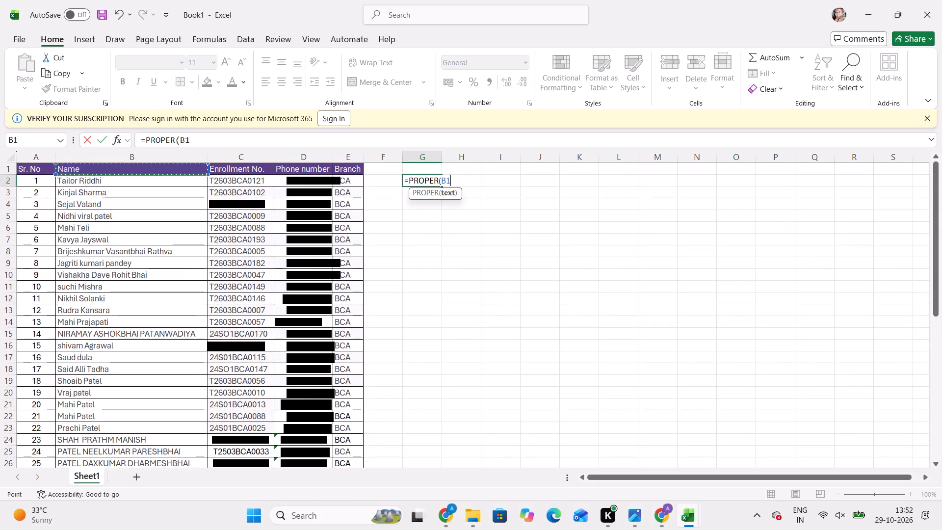
key(ctrl+shift+Down)
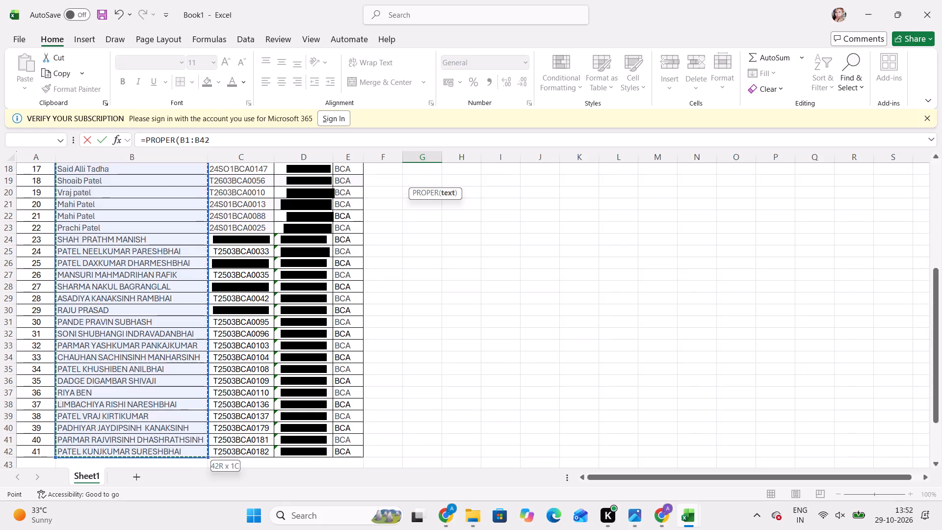
key(Return)
Examine the proper-case names in column G against the original entries in the Name column.
click(576, 280)
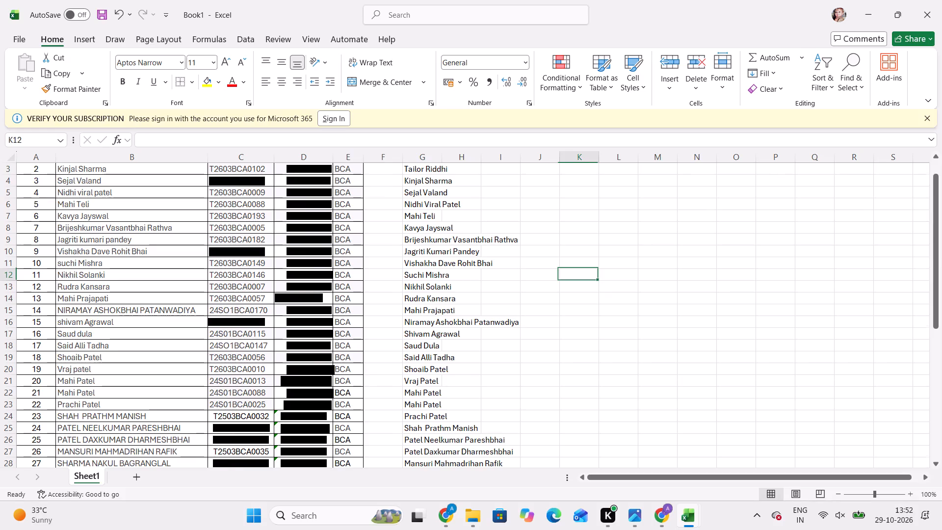
scroll(512, 234, up, 3)
drag(431, 182, 431, 190)
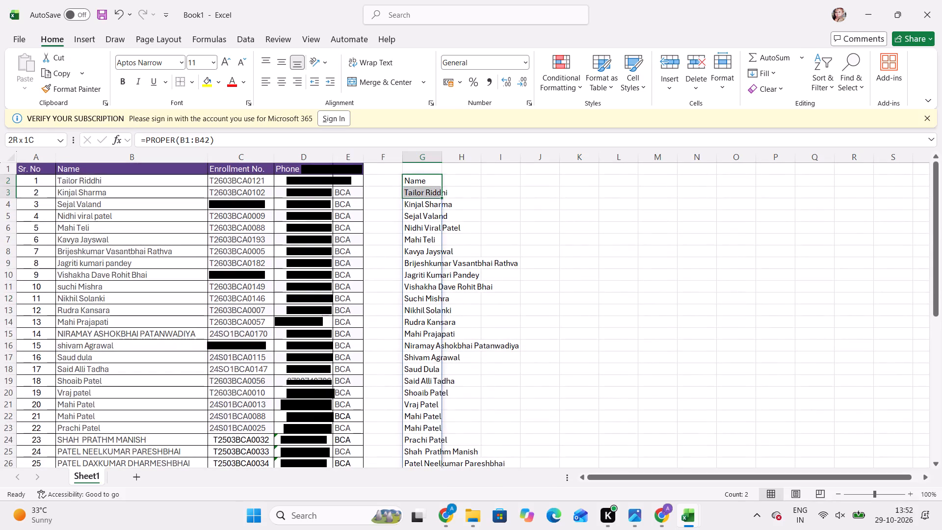
drag(431, 190, 416, 185)
scroll(111, 199, up, 2)
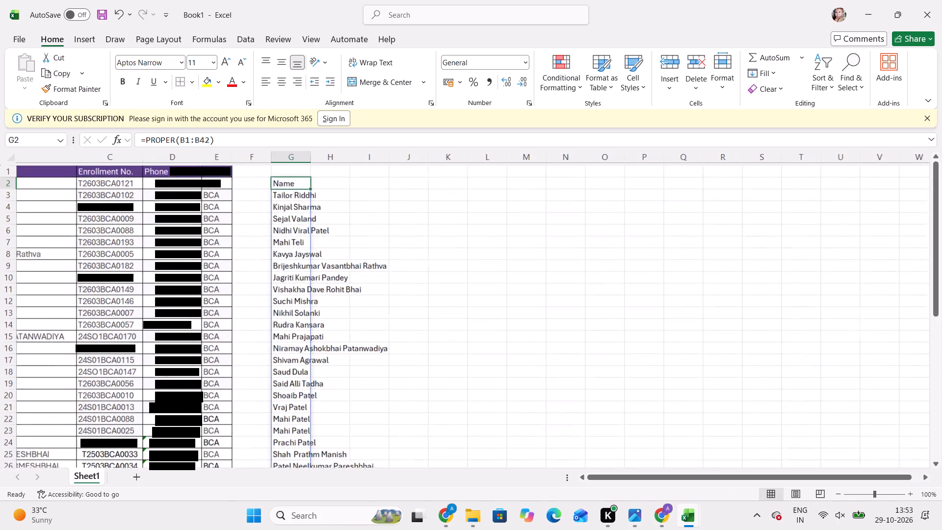
scroll(159, 214, right, 2)
click(105, 178)
scroll(105, 178, up, 1)
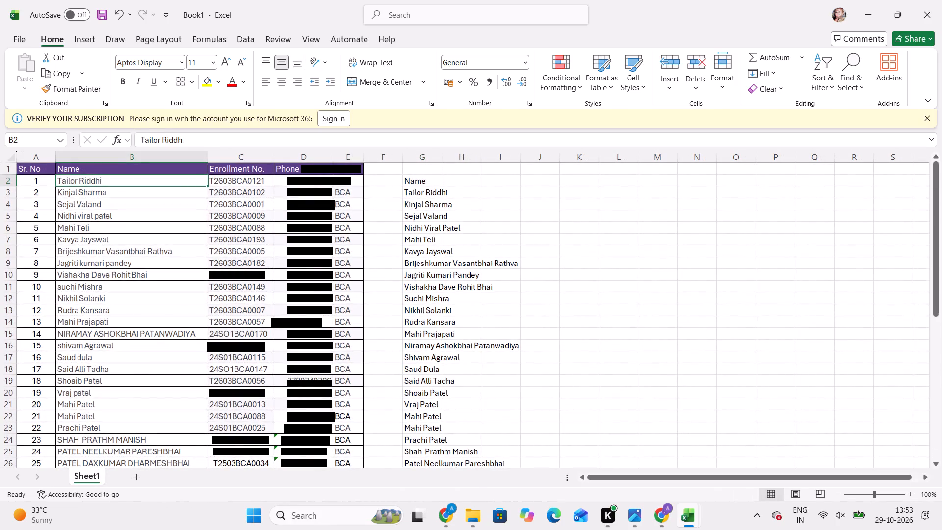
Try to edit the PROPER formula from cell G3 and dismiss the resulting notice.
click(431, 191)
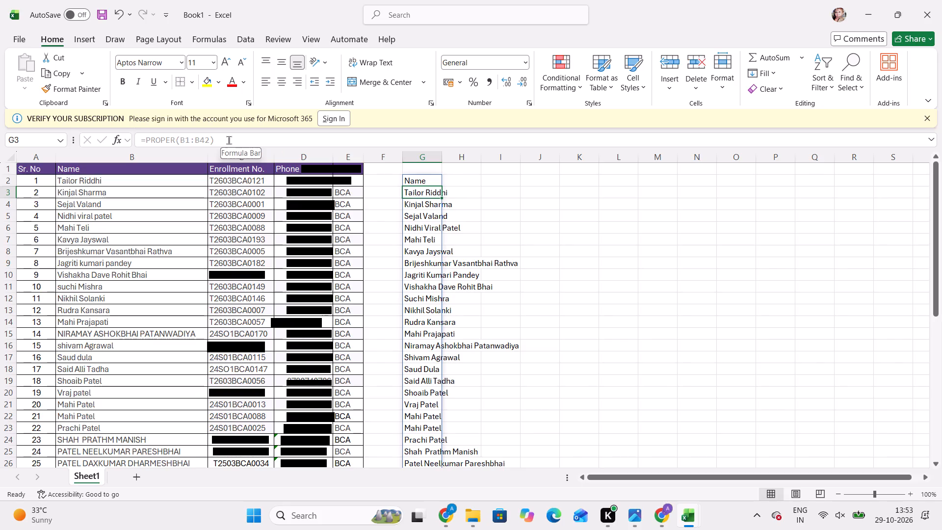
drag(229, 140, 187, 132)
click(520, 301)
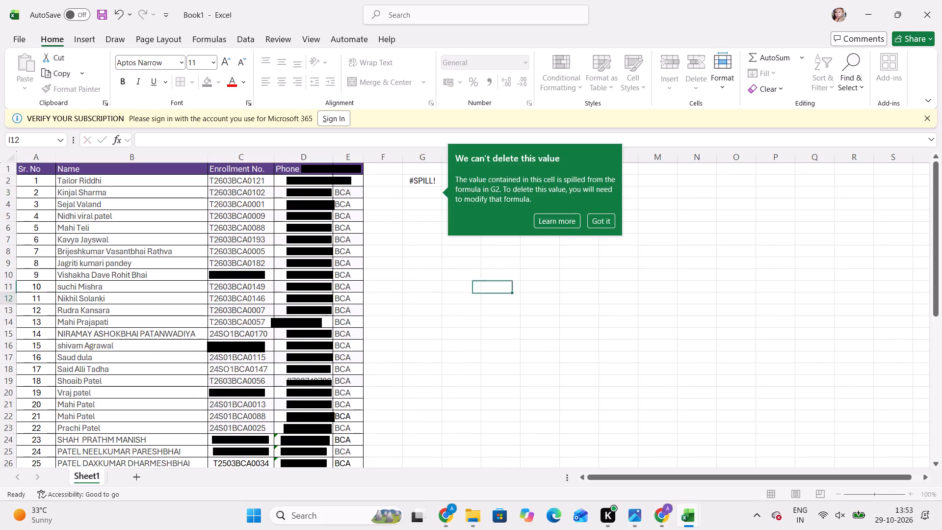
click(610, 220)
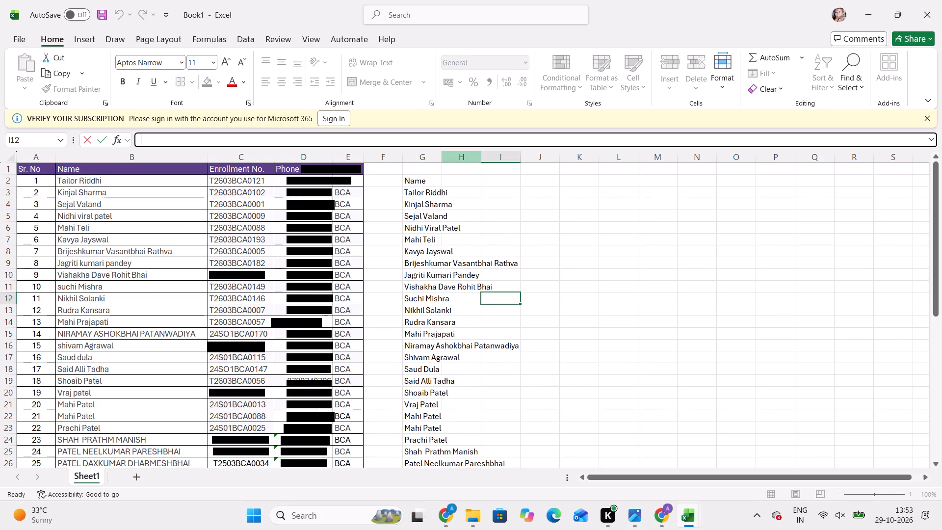
Autofit the width of column G to the proper-case names.
double_click(438, 158)
click(570, 250)
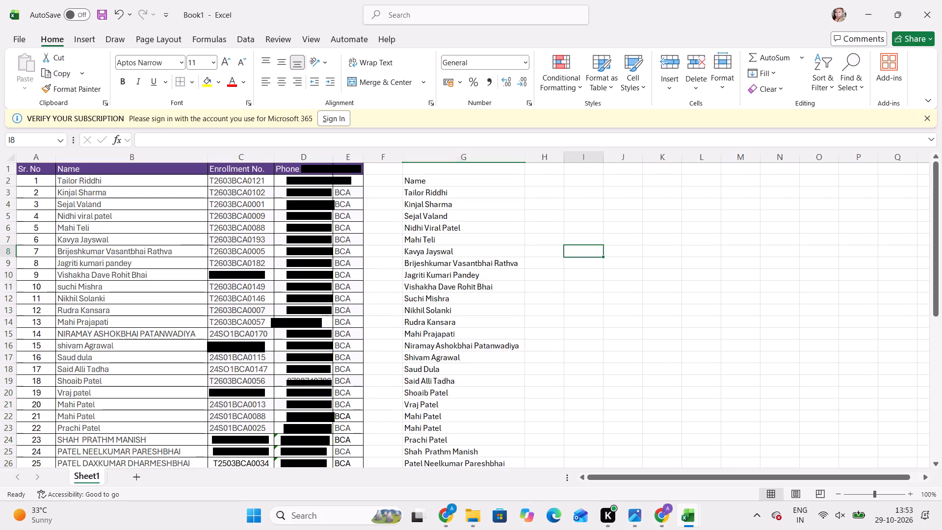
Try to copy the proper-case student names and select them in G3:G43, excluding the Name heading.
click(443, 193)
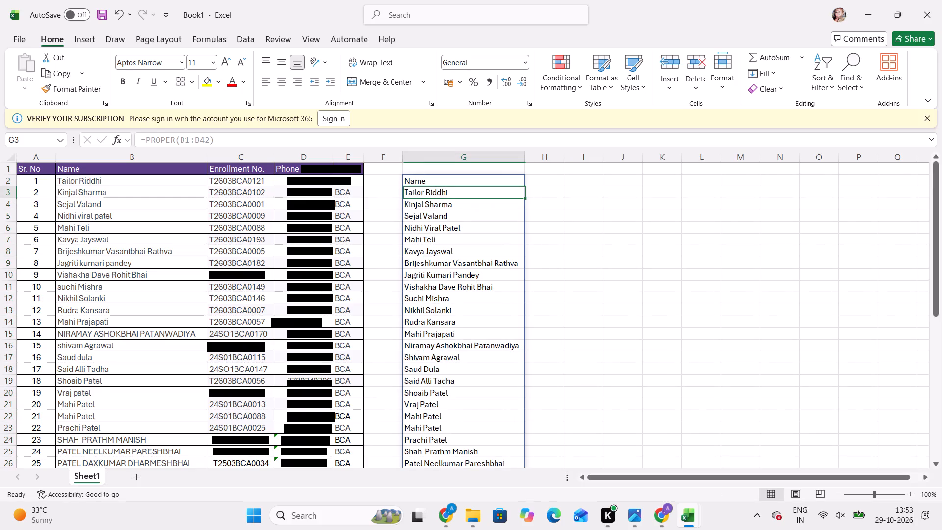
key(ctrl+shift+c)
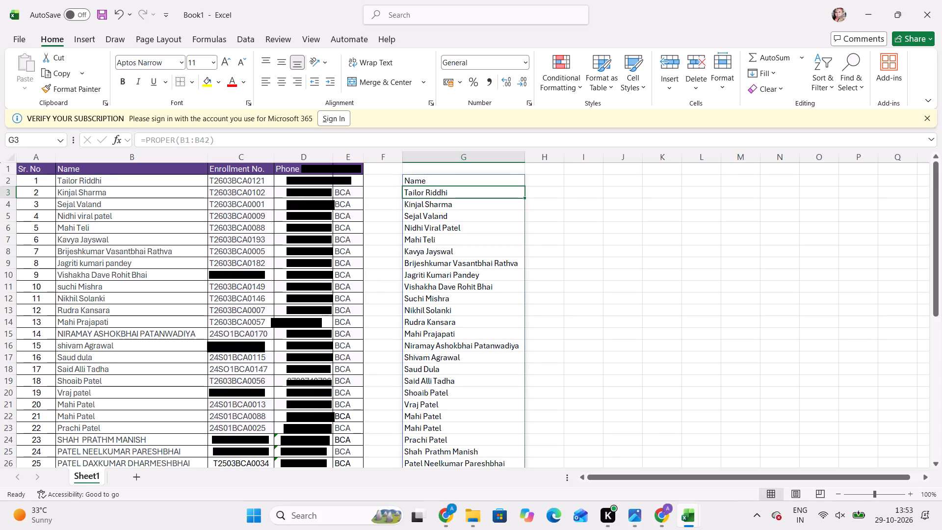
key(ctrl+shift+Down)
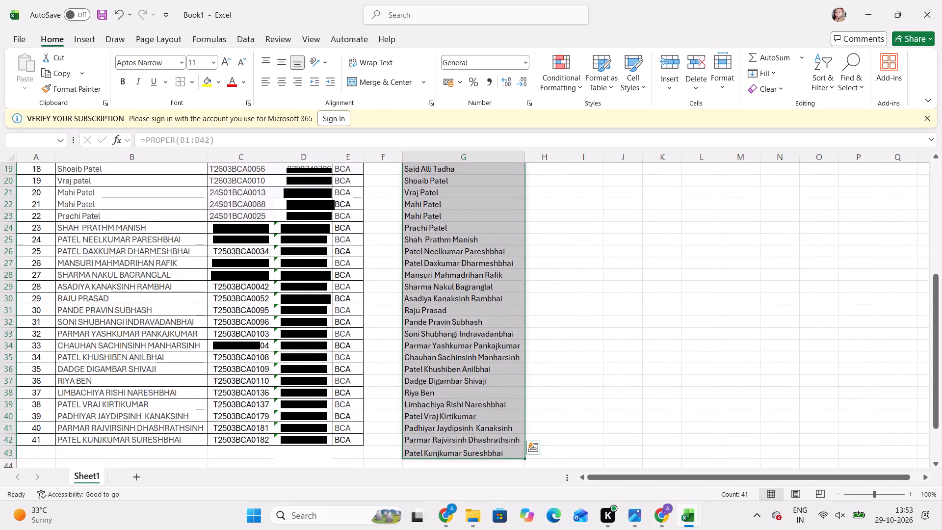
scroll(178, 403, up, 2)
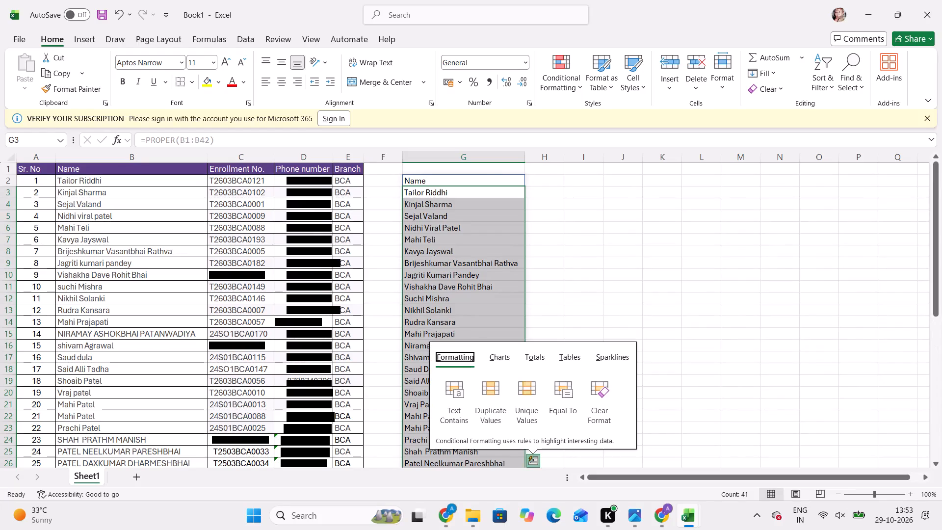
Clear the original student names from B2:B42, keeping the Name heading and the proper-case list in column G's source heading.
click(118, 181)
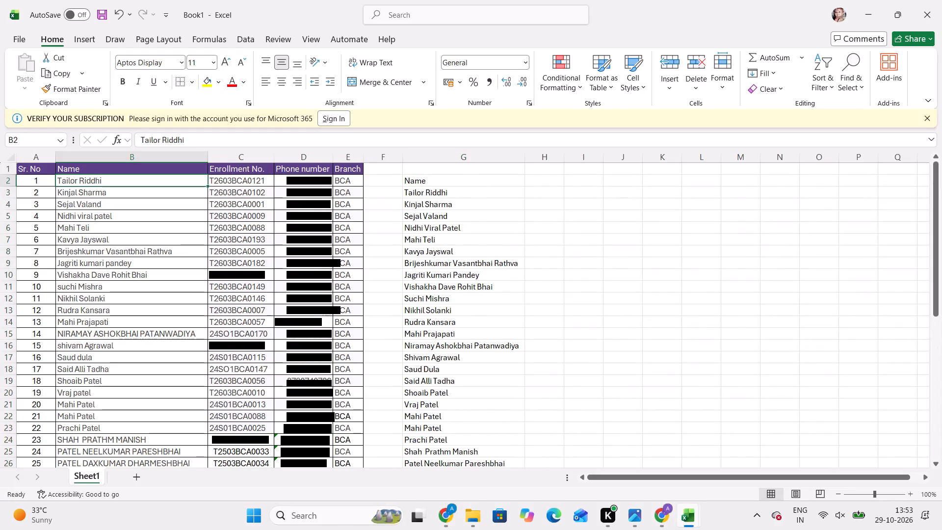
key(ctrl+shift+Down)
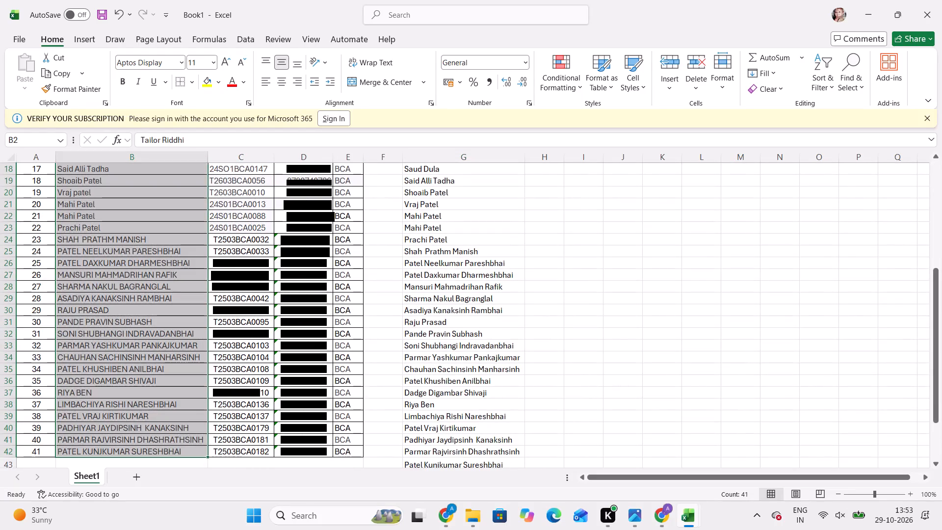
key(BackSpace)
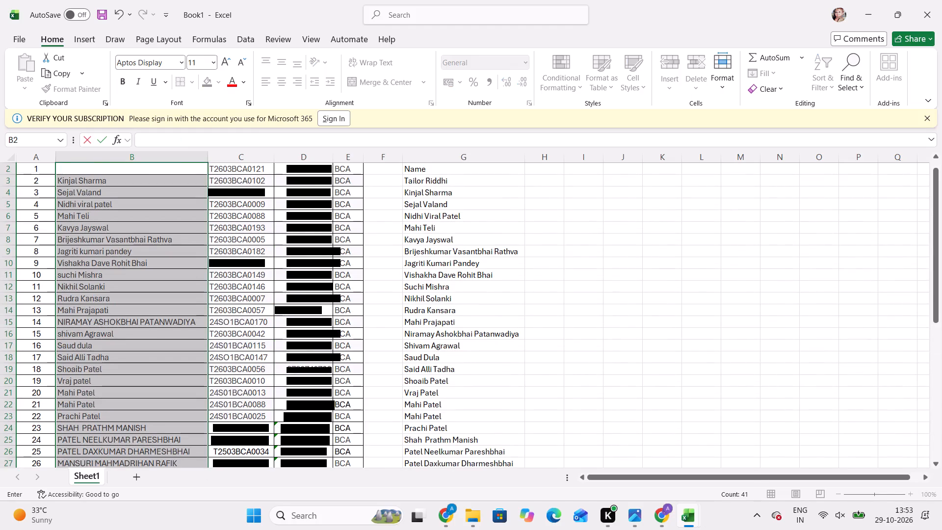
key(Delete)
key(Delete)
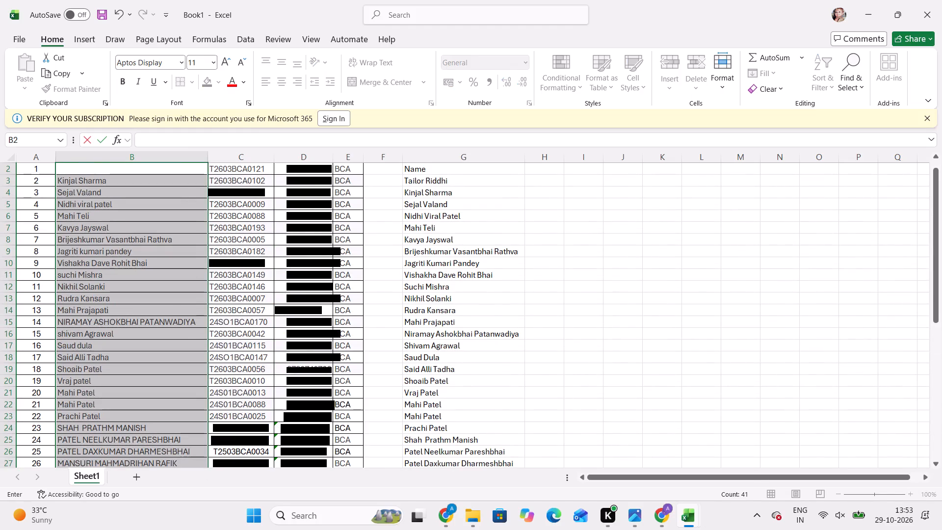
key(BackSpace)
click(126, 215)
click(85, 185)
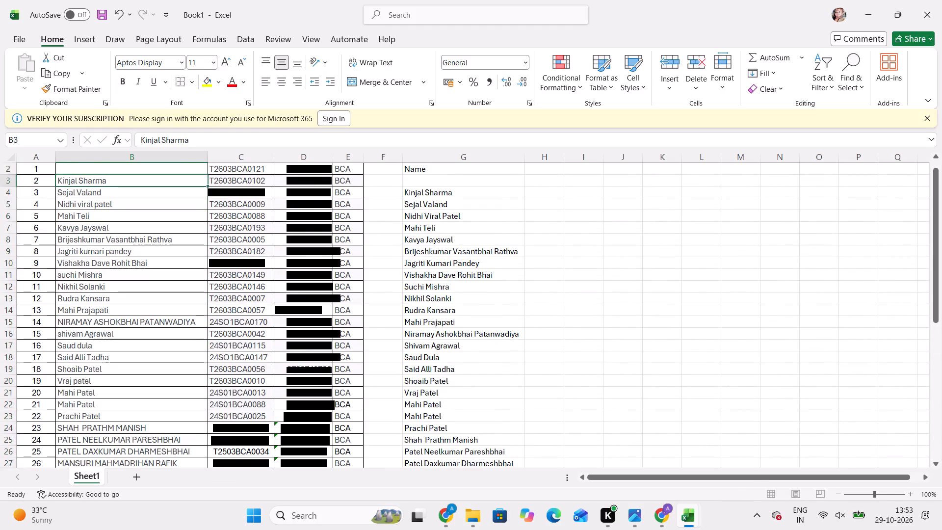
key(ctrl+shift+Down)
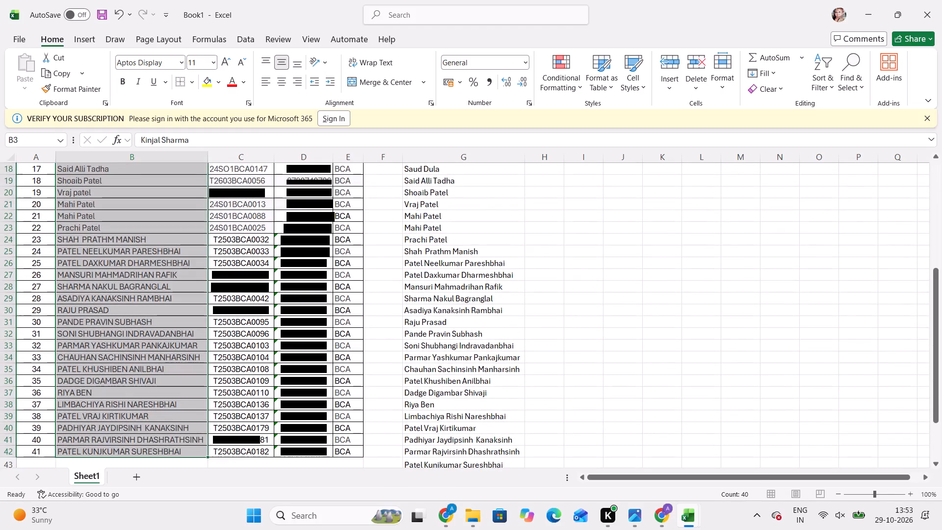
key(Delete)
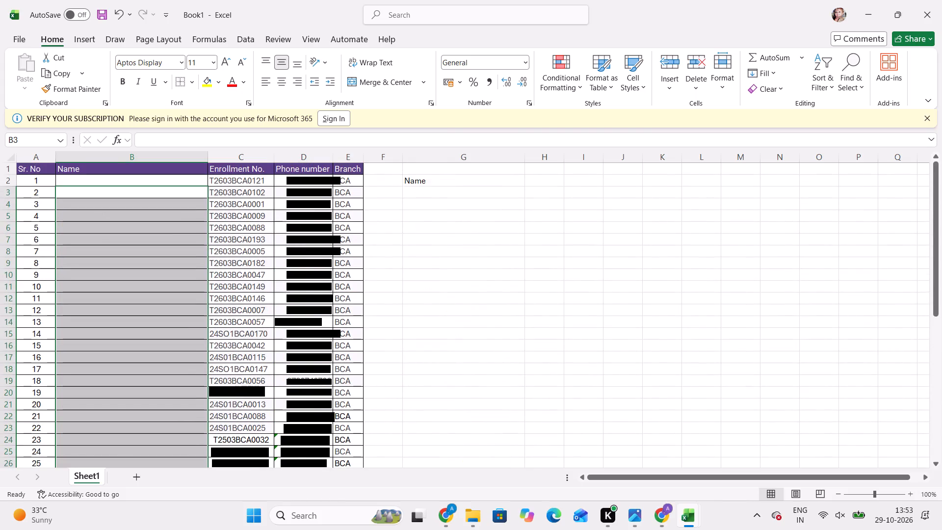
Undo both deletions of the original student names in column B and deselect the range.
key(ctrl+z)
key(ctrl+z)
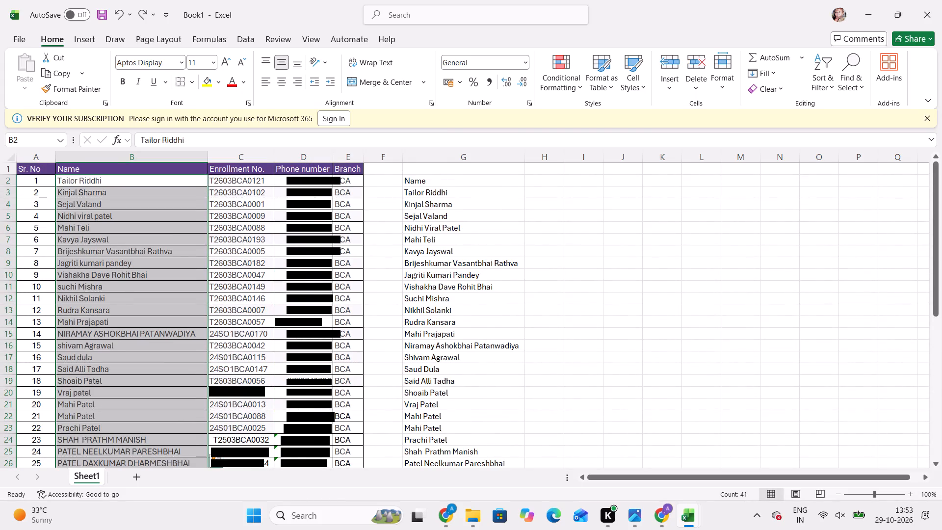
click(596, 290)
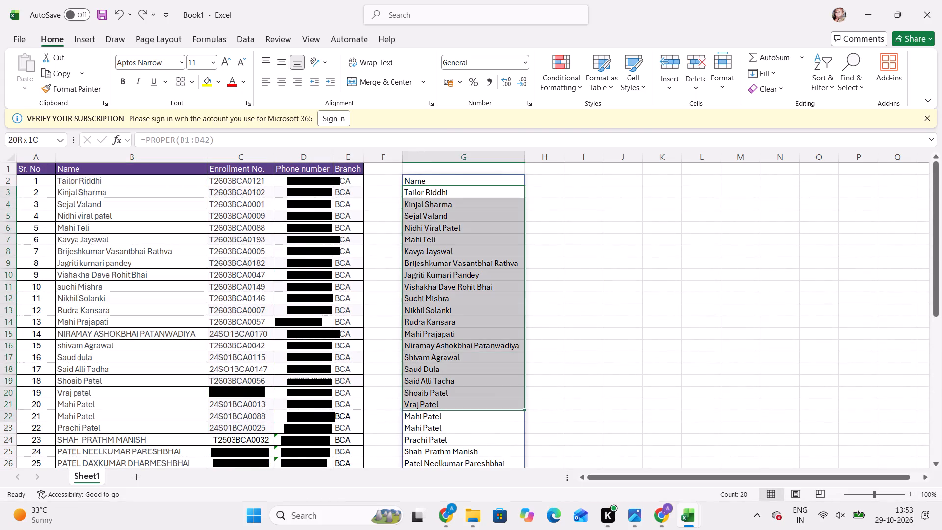
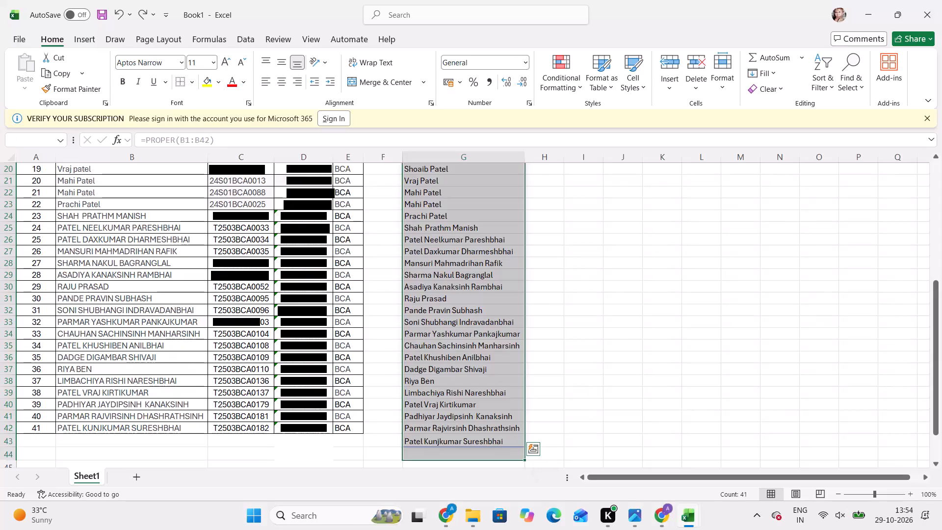
Copy the proper-case student names in G3:G43, excluding the Name heading, and paste them over the original names starting at B2.
key(shift+Up)
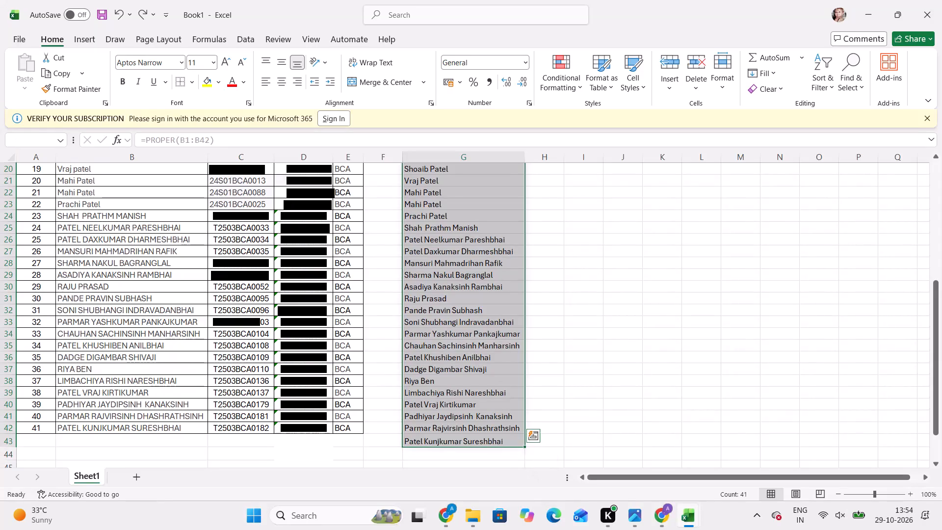
ctrl+click(510, 451)
key(ctrl+c)
ctrl+click(510, 451)
scroll(173, 271, up, 4)
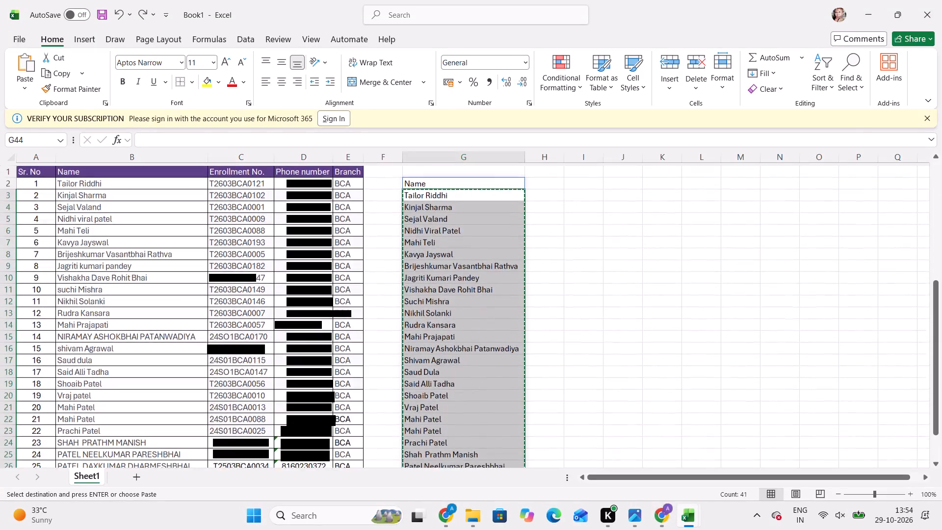
click(73, 182)
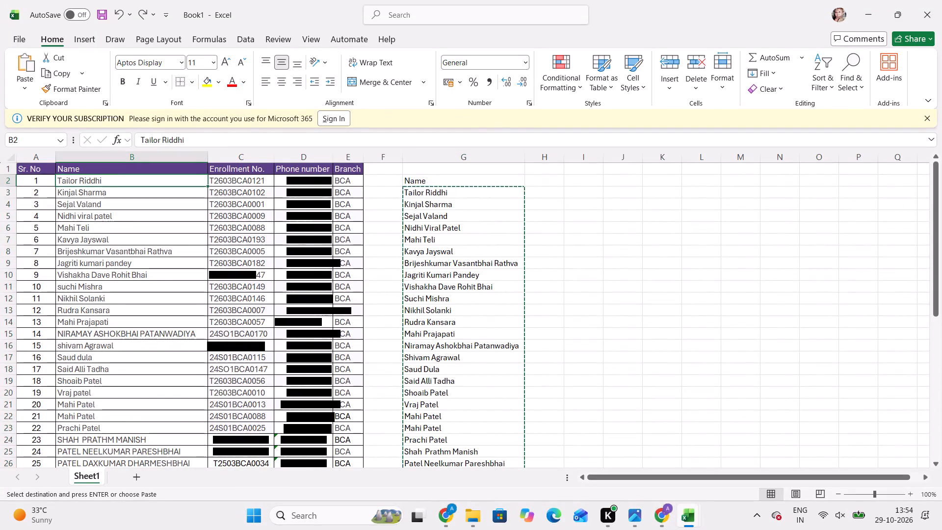
key(ctrl+shift+Down)
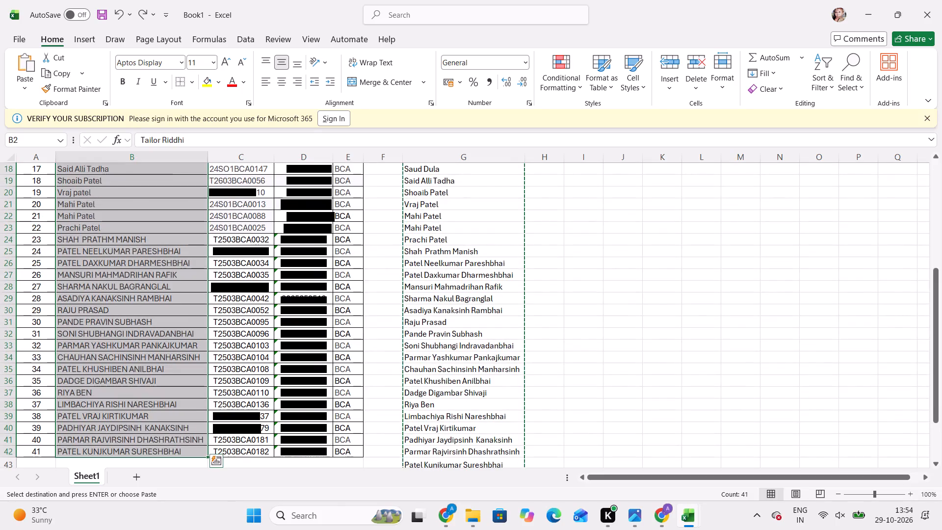
key(ctrl+v)
scroll(182, 309, down, 4)
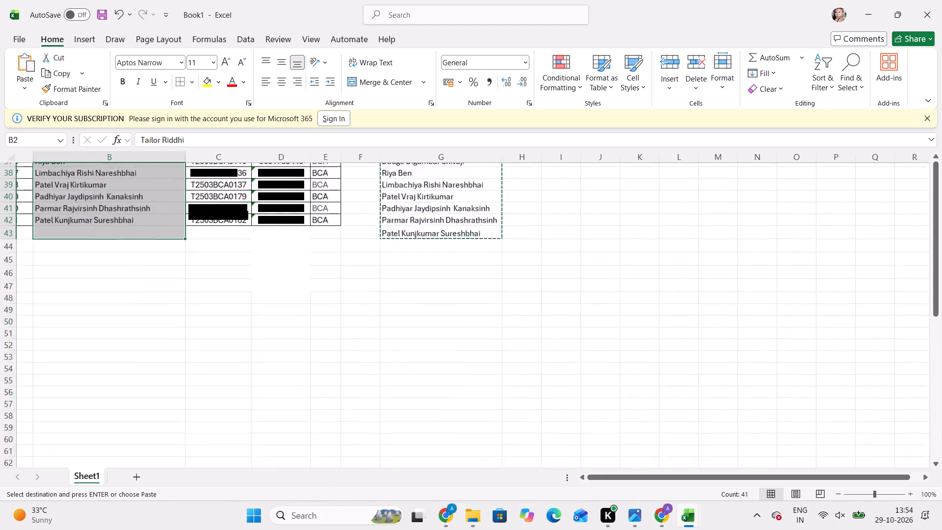
scroll(182, 309, up, 2)
scroll(182, 309, down, 2)
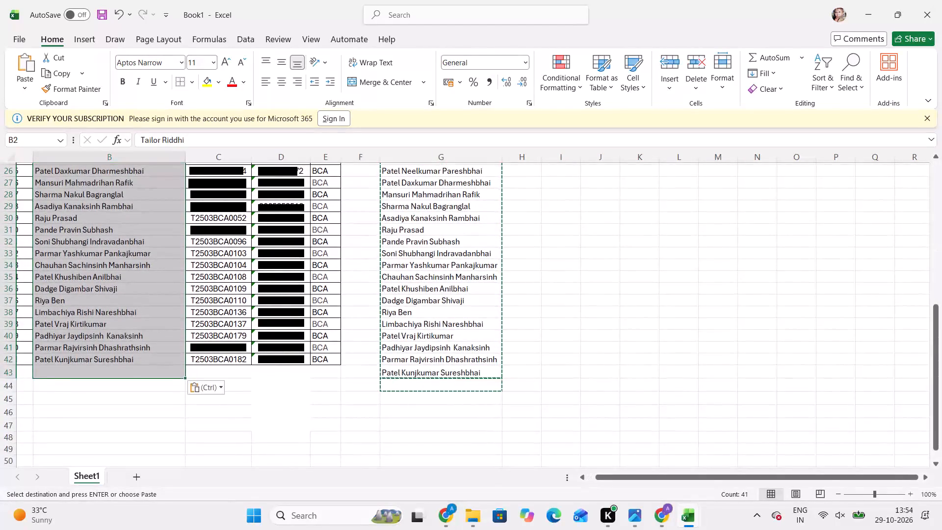
scroll(146, 289, right, 2)
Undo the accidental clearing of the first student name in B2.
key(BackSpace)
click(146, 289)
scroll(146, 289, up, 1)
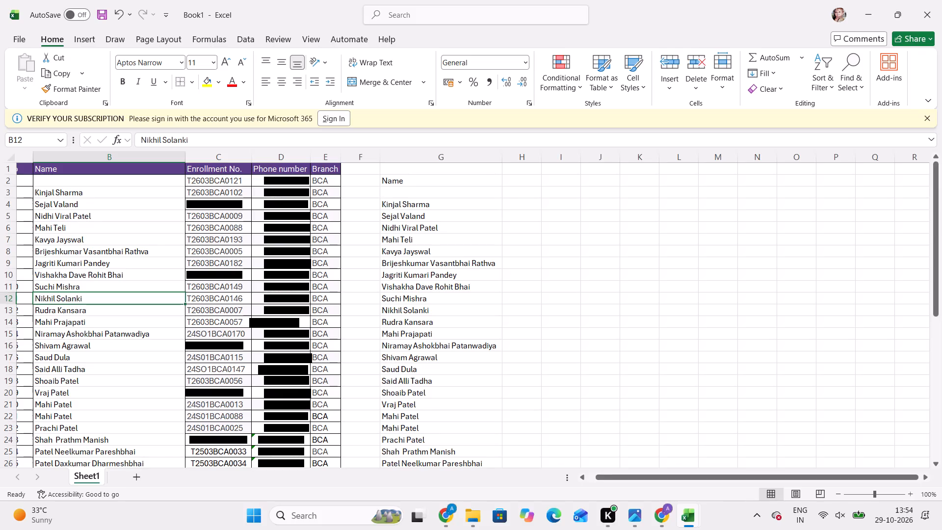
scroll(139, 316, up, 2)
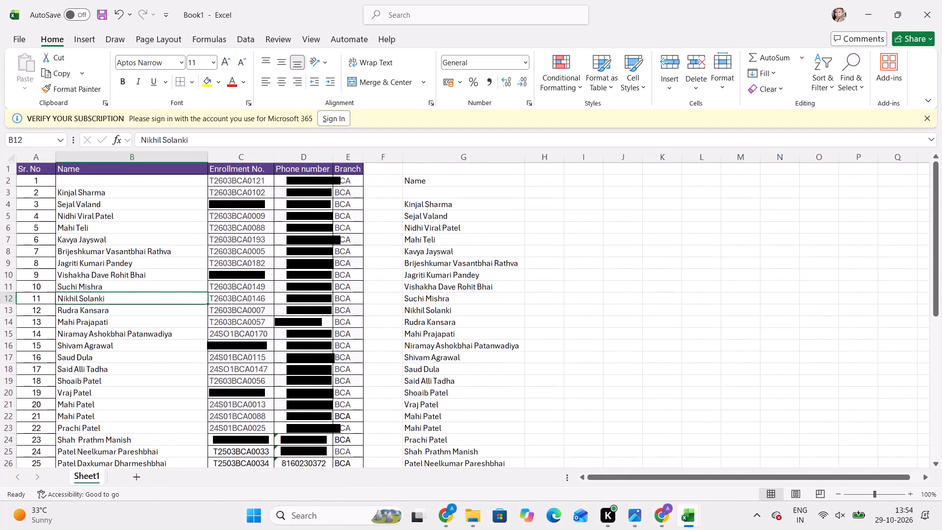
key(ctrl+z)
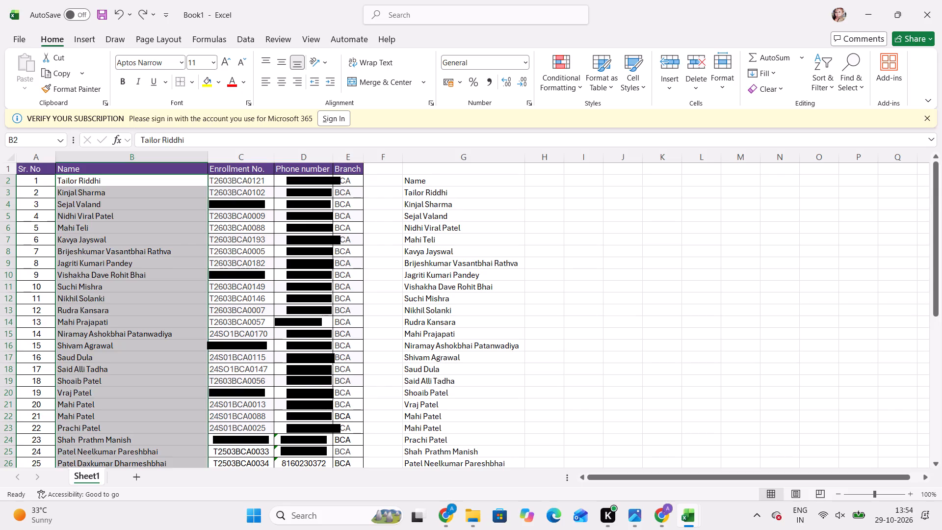
Examine the proper-case list in column G alongside the names in column B, and inspect the formula in G2.
click(414, 192)
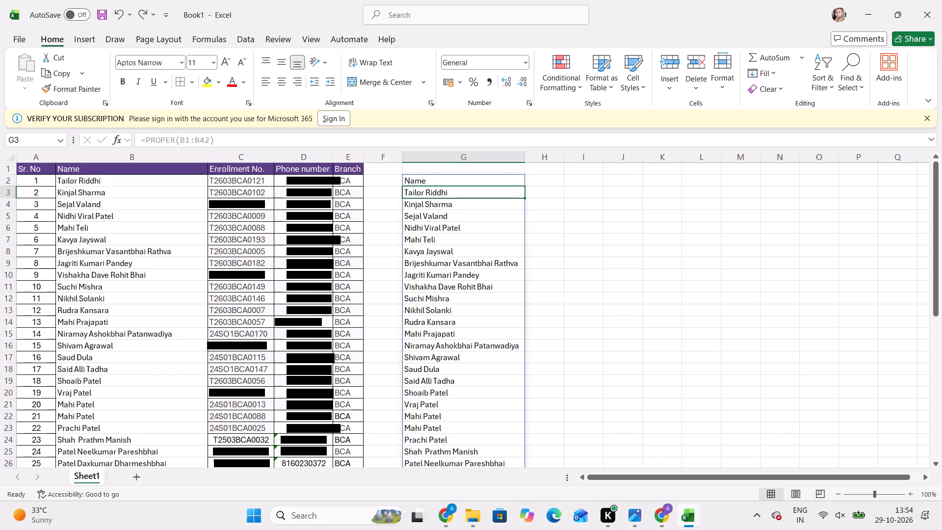
key(Down)
key(Down)
key(Down)
key(Down)
key(Down)
key(Down)
key(Down)
key(Down)
key(Down)
key(Down)
key(Down)
key(Down)
key(Down)
key(Down)
key(Down)
key(Down)
key(Down)
key(Down)
key(Down)
key(Down)
key(Down)
key(Down)
key(Down)
key(Down)
key(Down)
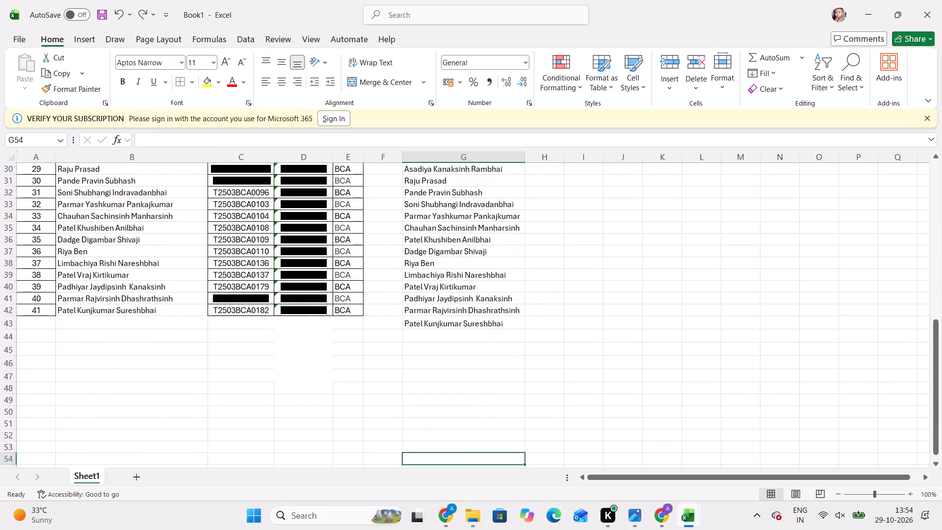
key(Up)
key(Up)
key(Up)
key(Up)
key(Up)
key(Up)
key(Up)
key(Up)
key(Up)
key(Up)
key(Up)
key(Up)
key(Up)
key(Up)
key(Up)
key(Up)
key(Up)
key(Up)
key(Up)
key(Up)
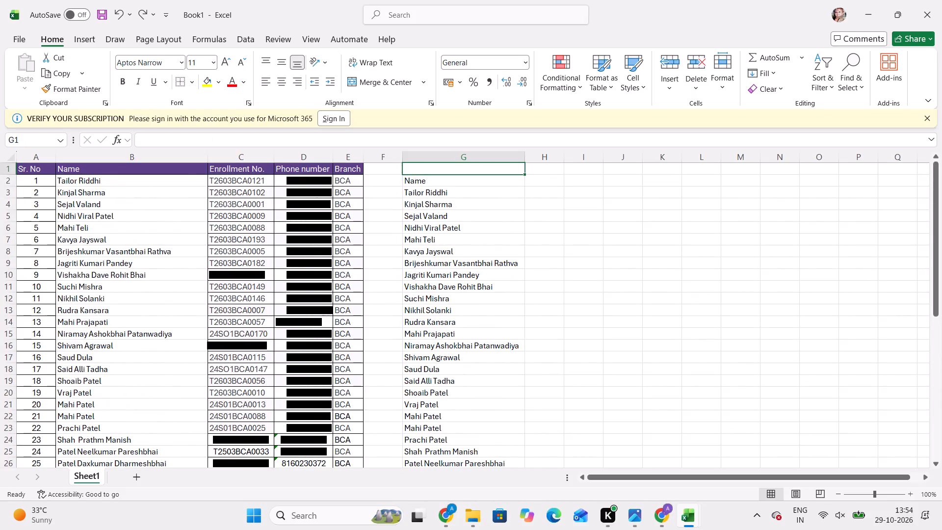
double_click(479, 177)
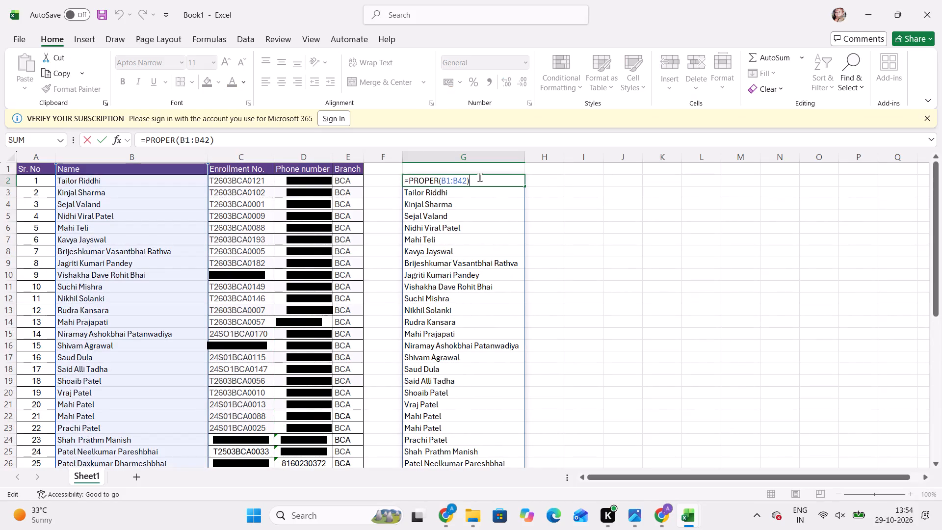
click(563, 229)
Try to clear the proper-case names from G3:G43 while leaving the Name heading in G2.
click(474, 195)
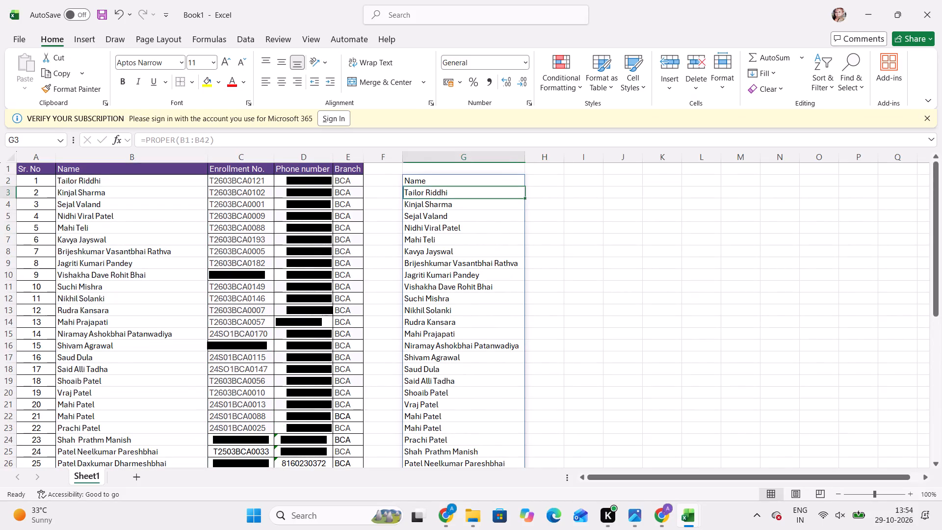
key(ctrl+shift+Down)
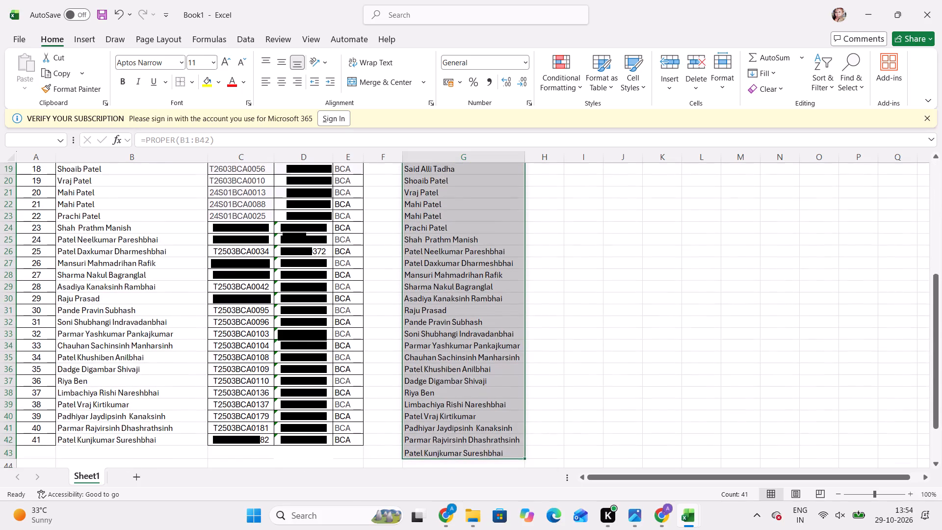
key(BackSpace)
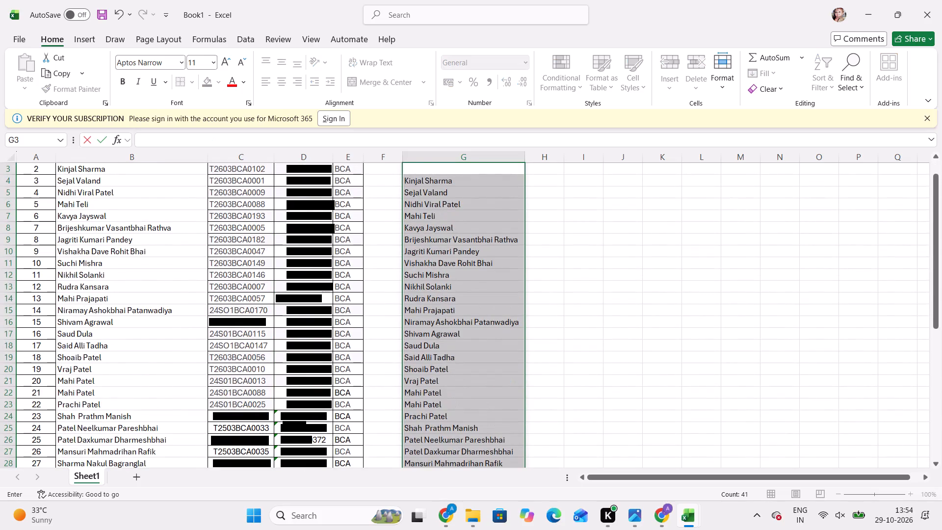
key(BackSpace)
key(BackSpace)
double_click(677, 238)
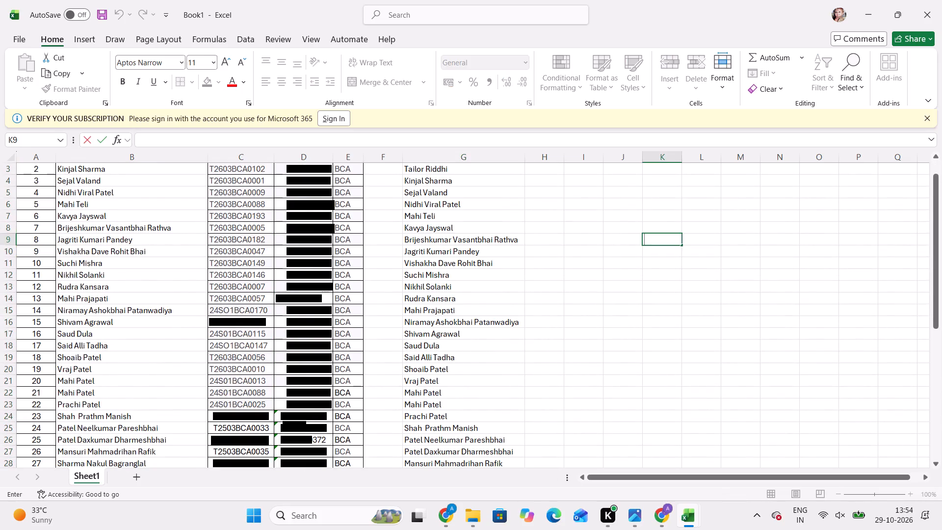
Clear the entire contents of column G, including the PROPER formula in G2.
click(454, 154)
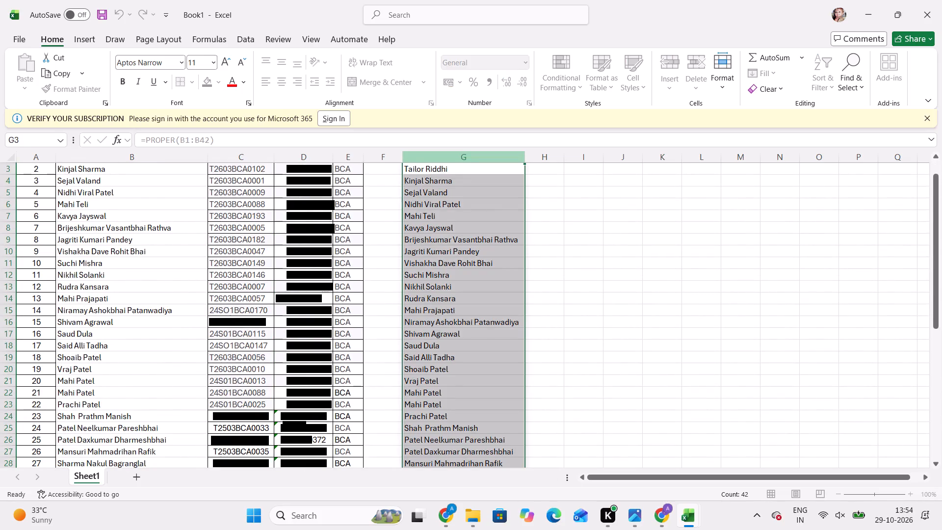
key(Delete)
click(692, 195)
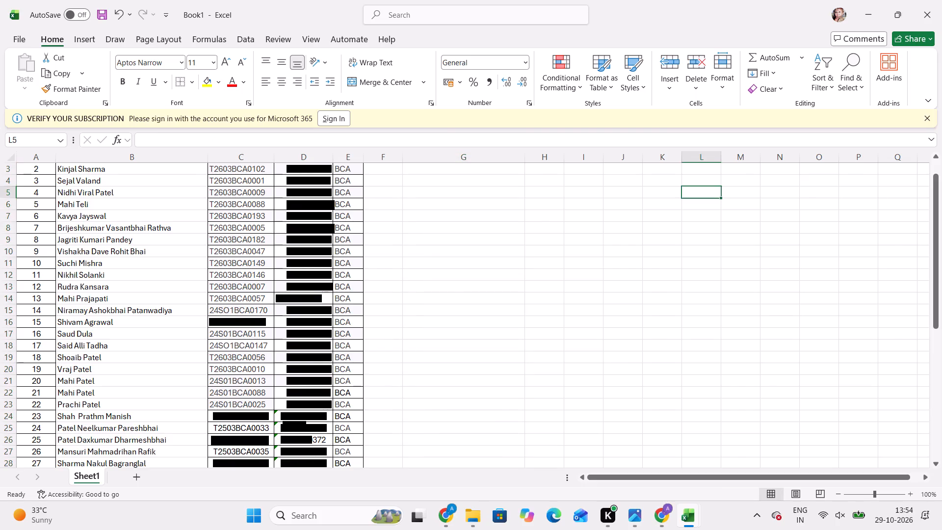
key(Up)
key(Up)
key(Up)
key(Up)
key(Up)
key(Up)
key(Up)
key(Up)
key(Up)
key(Up)
key(Up)
key(Up)
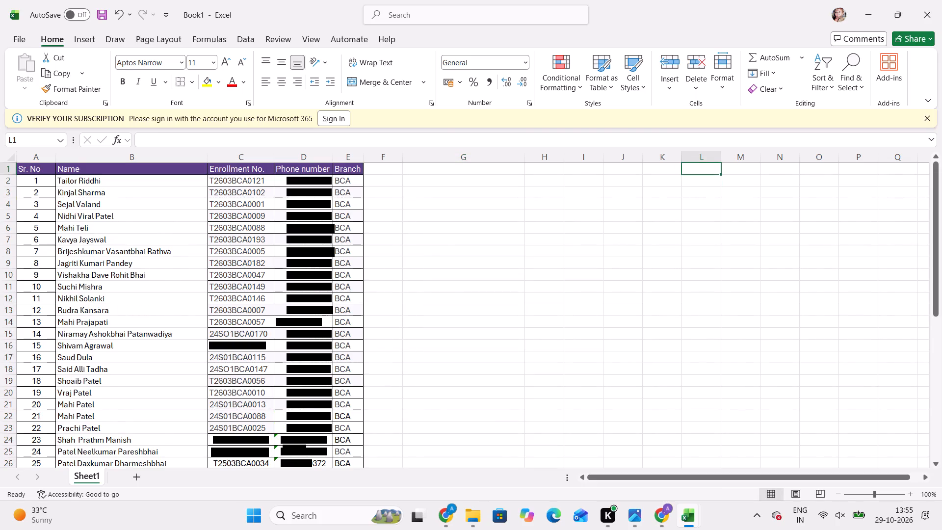
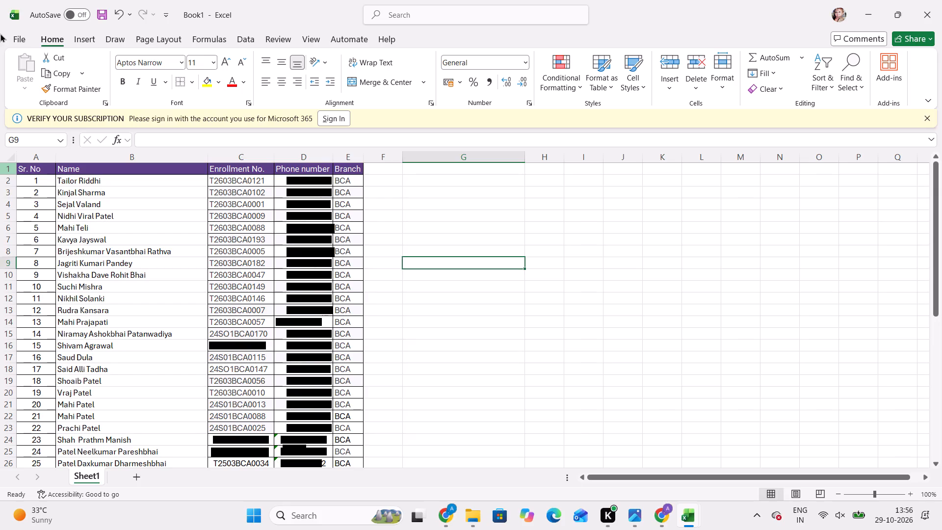
Remove the existing borders from the student rows A2:E42 and apply All Borders to the same range.
click(40, 180)
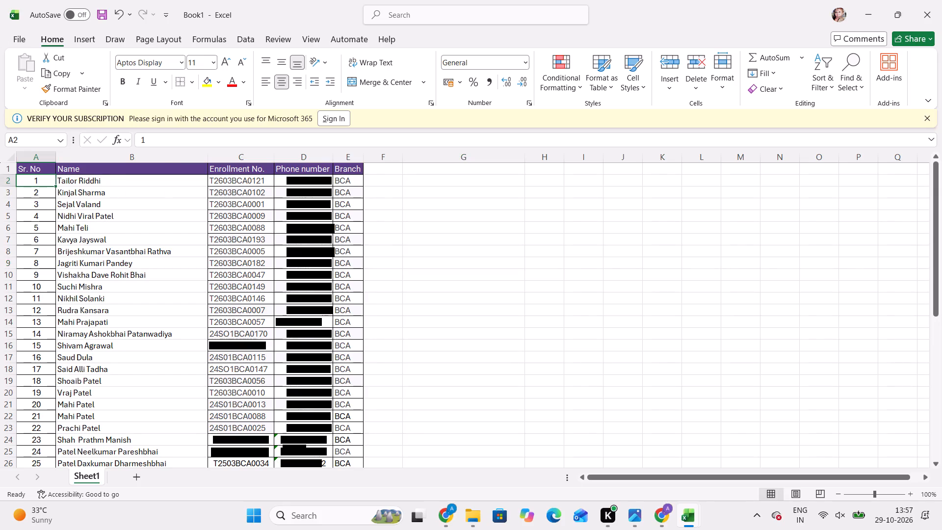
key(ctrl+shift+Right)
key(ctrl+shift+Down)
click(195, 77)
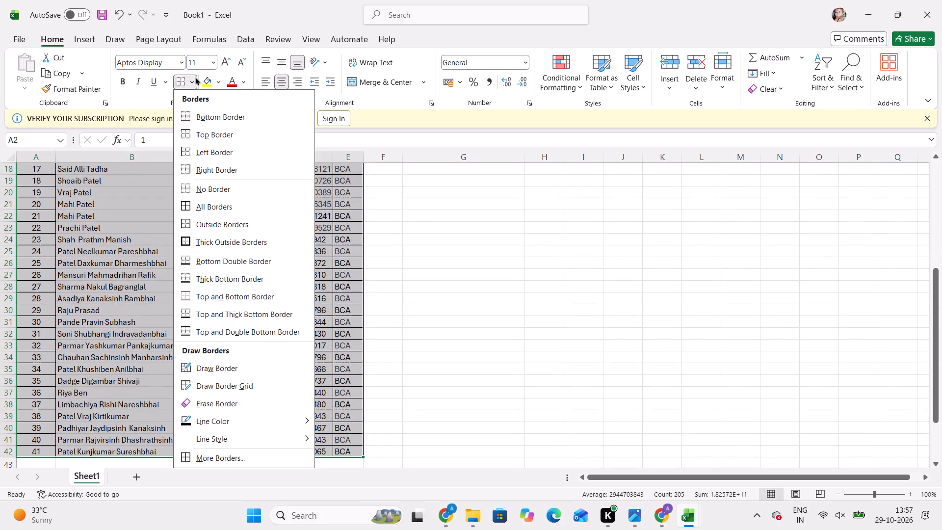
click(225, 196)
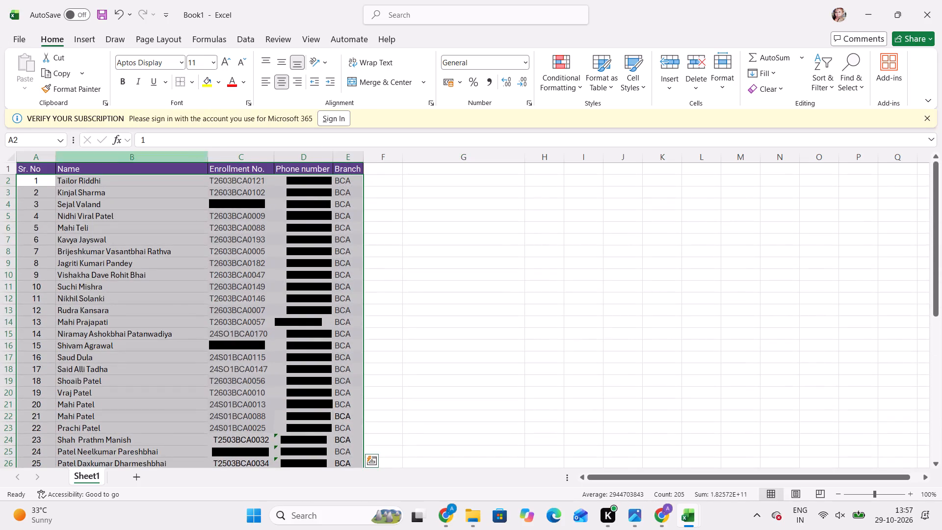
drag(192, 85, 212, 209)
click(212, 209)
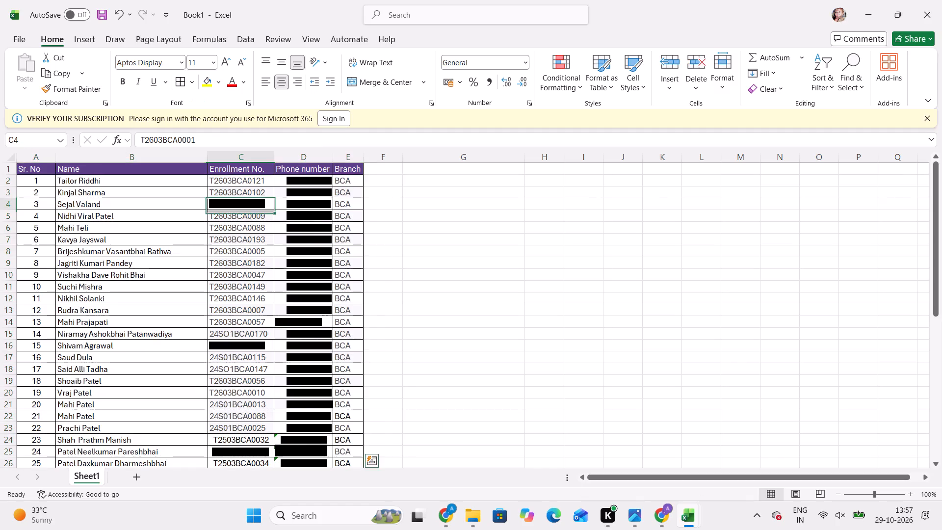
Apply Thick Outside Borders around the whole student table, A1:E42, including the header row.
click(40, 169)
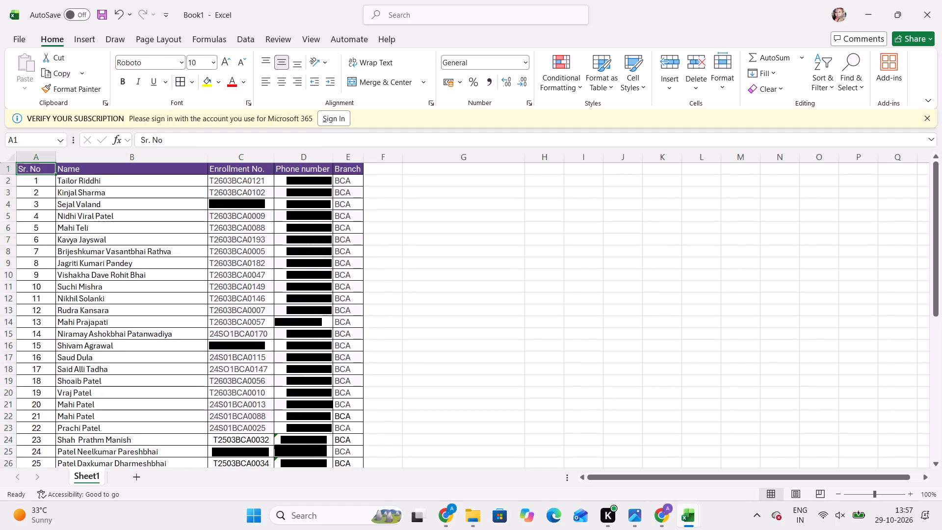
key(ctrl+shift+Right)
key(ctrl+shift+Down)
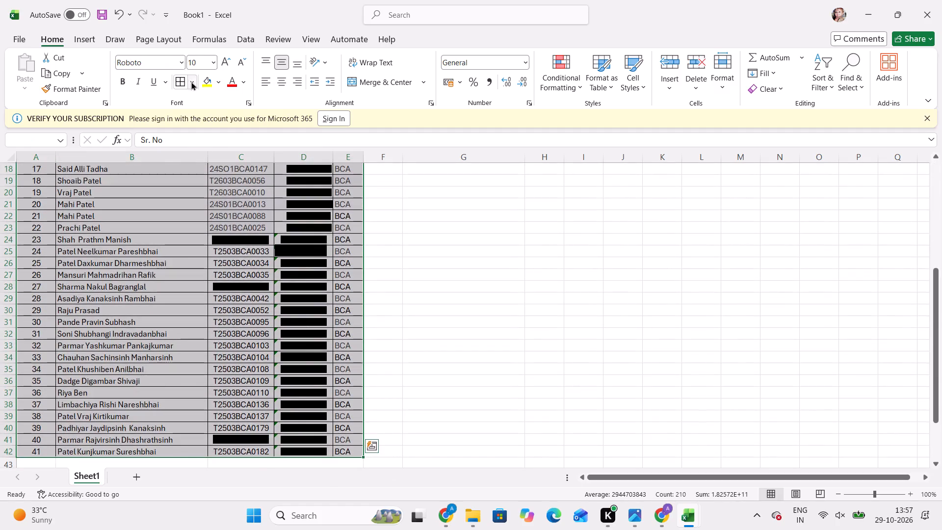
drag(191, 81, 206, 245)
click(206, 245)
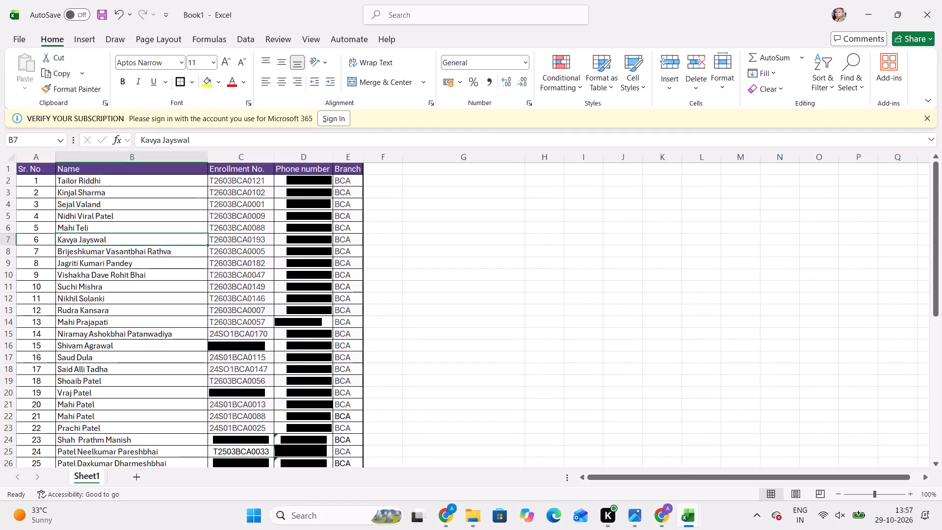
Centre-align the enrollment numbers, phone numbers and branch entries in rows 2 to 42 of columns C, D and E.
click(232, 181)
key(ctrl+shift+Down)
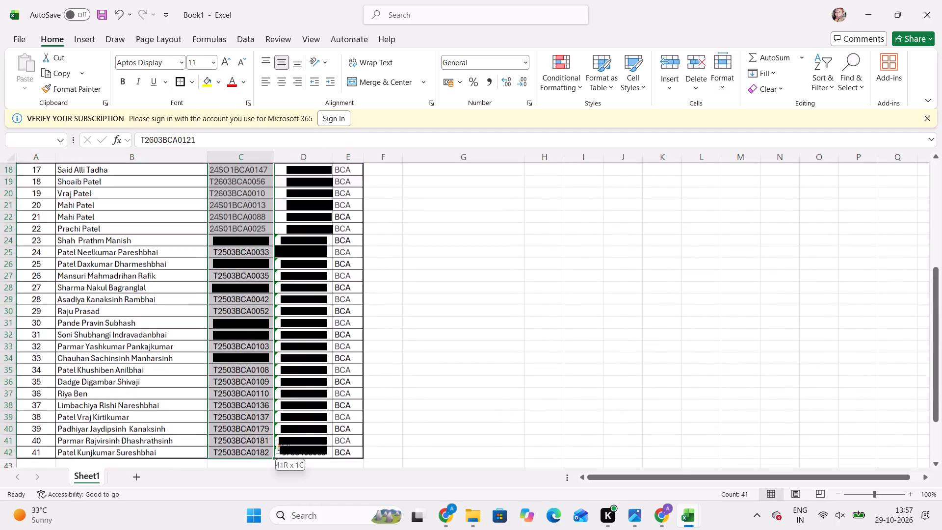
click(282, 75)
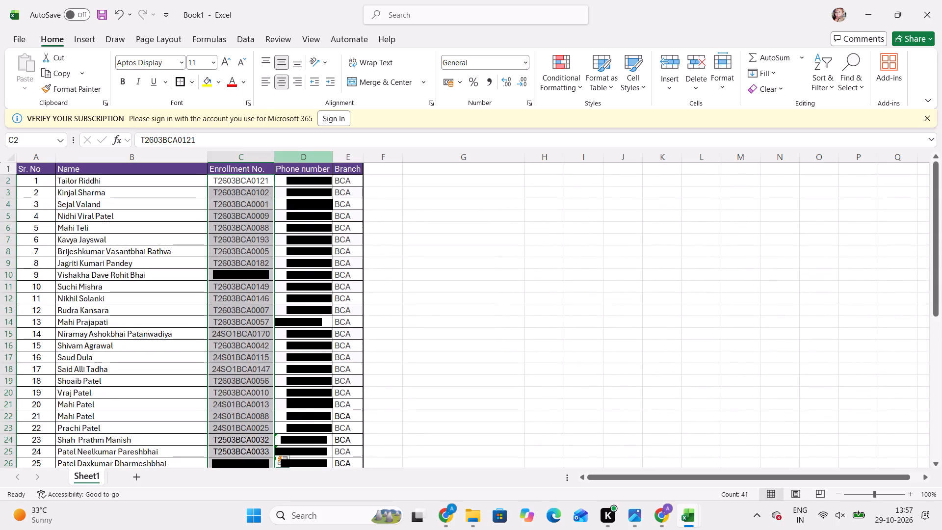
click(311, 183)
key(ctrl+shift+Down)
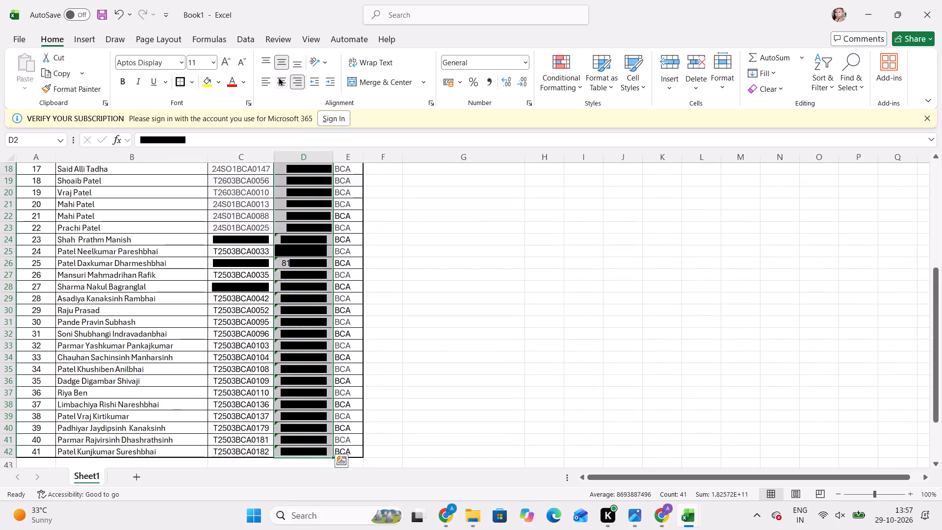
click(278, 77)
click(354, 178)
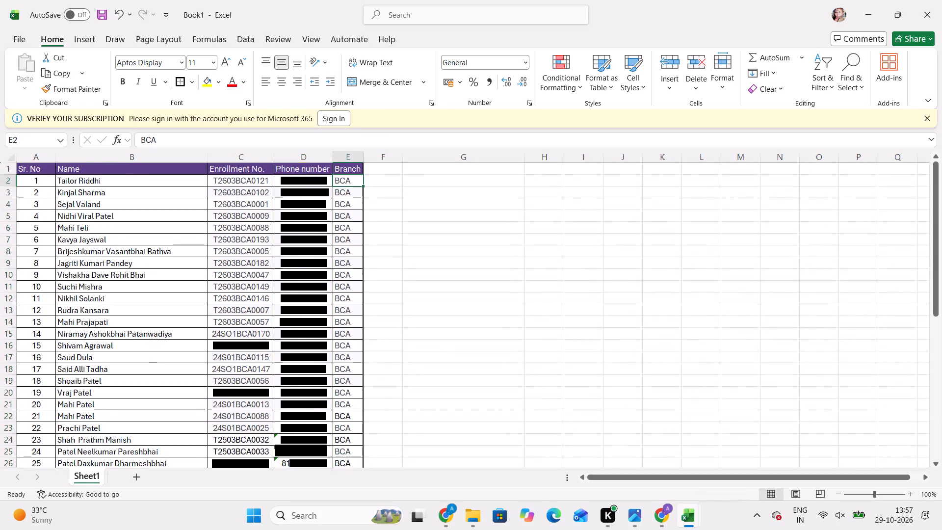
key(ctrl+shift+Down)
click(279, 81)
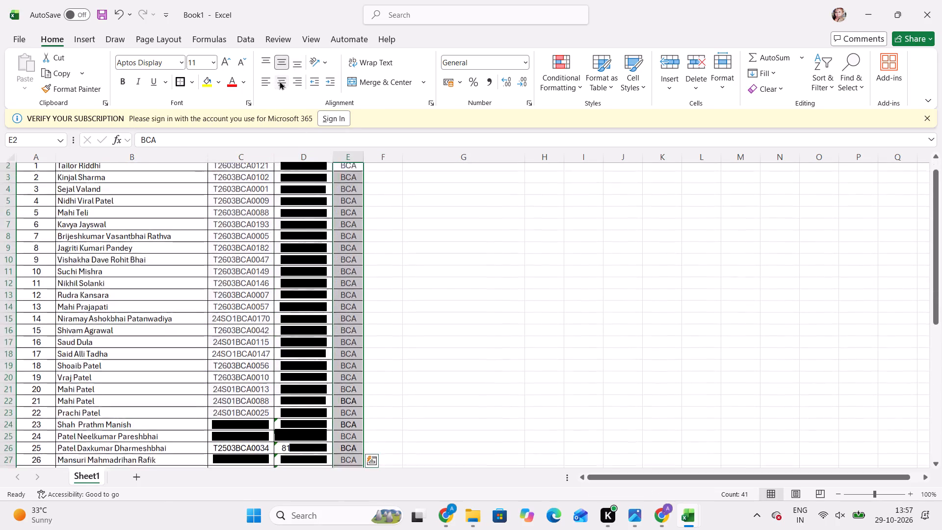
click(497, 271)
scroll(33, 180, down, 2)
scroll(133, 283, down, 2)
scroll(133, 283, up, 6)
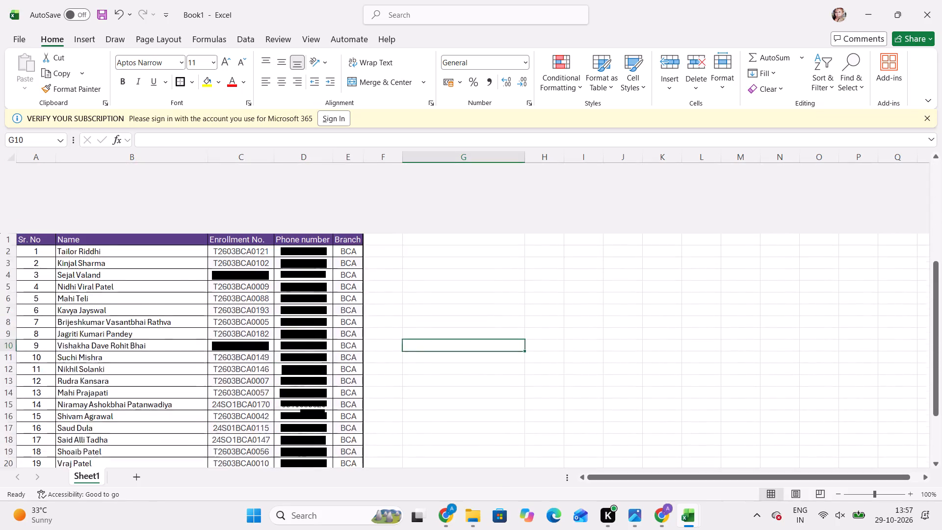
scroll(133, 283, up, 1)
Save the workbook as Student List in the OneDrive - Personal ドキュメント folder.
key(ctrl+s)
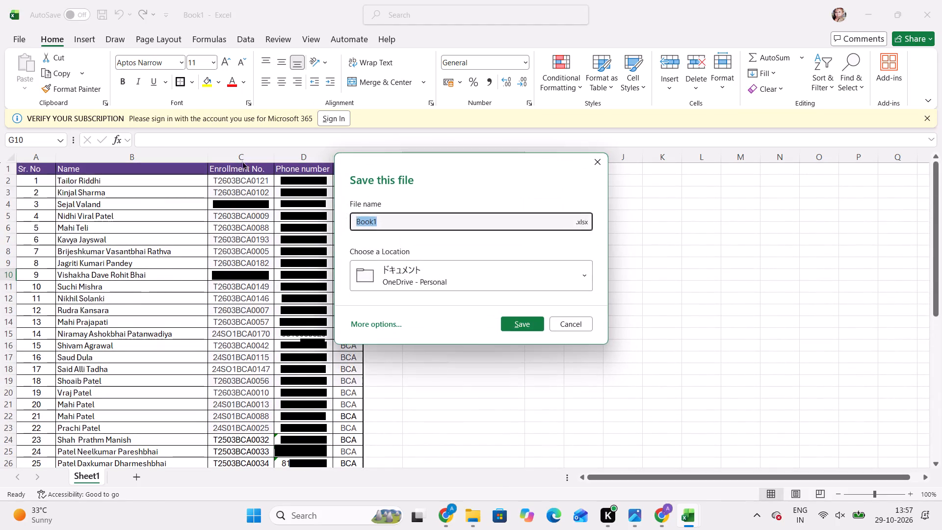
text(sTUDENT)
key(space)
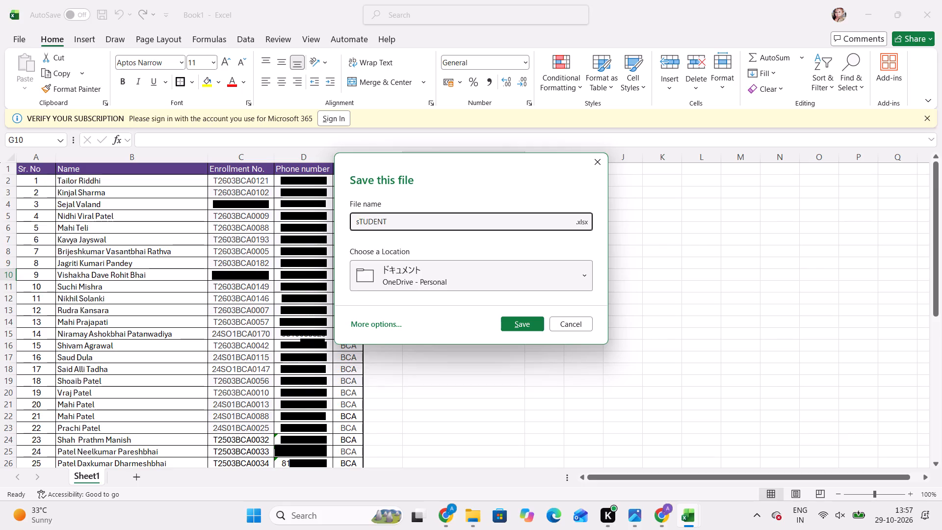
text(St)
text(udent List)
click(454, 270)
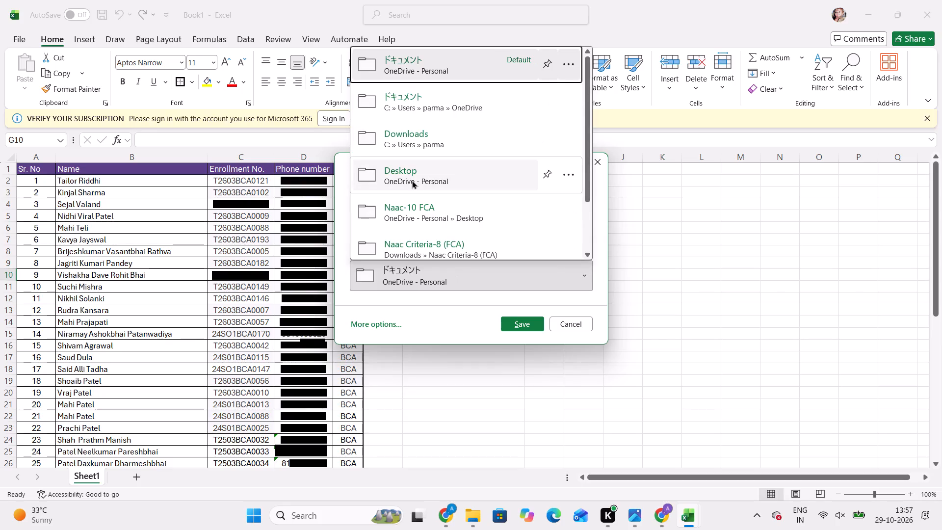
click(713, 212)
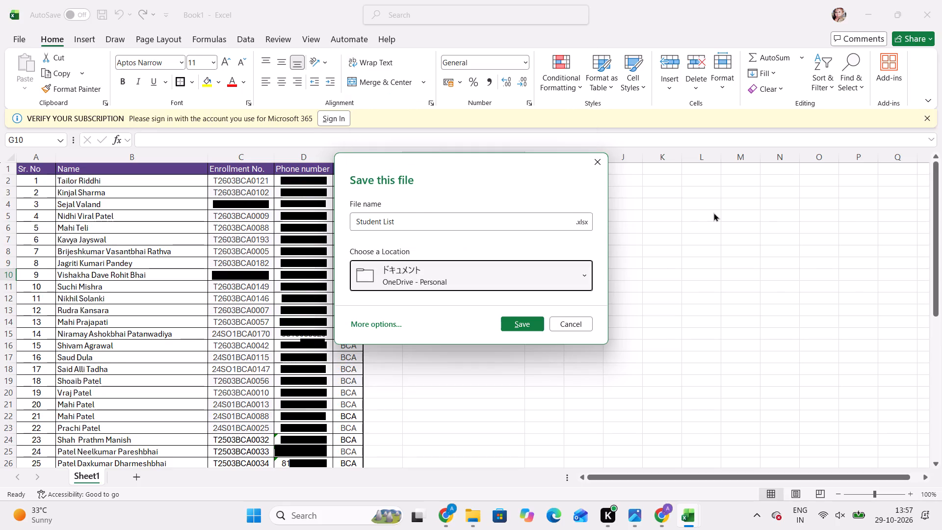
click(526, 319)
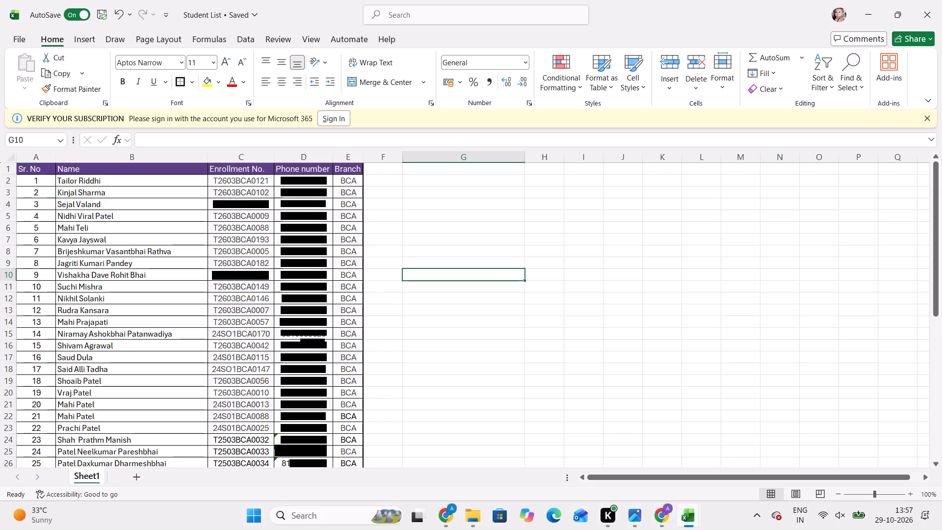
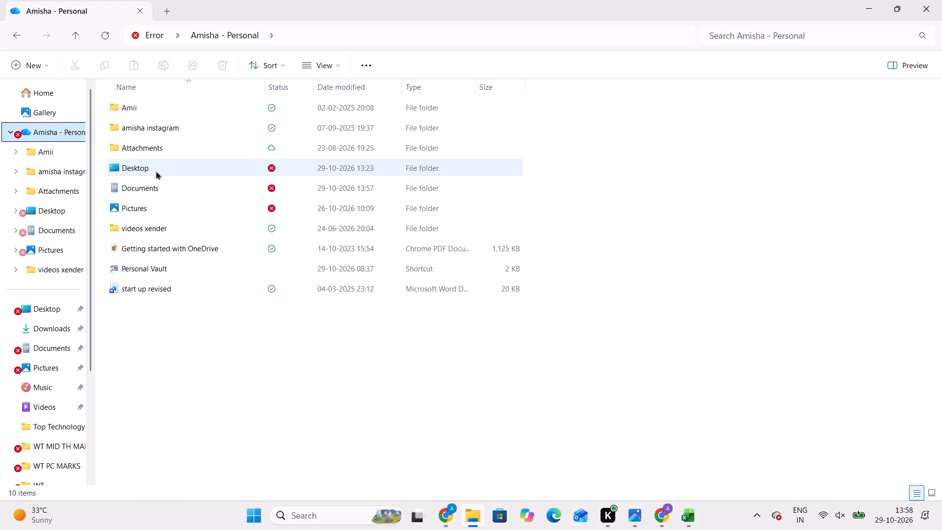
Locate and select the saved Student List workbook in the OneDrive Documents folder.
double_click(156, 191)
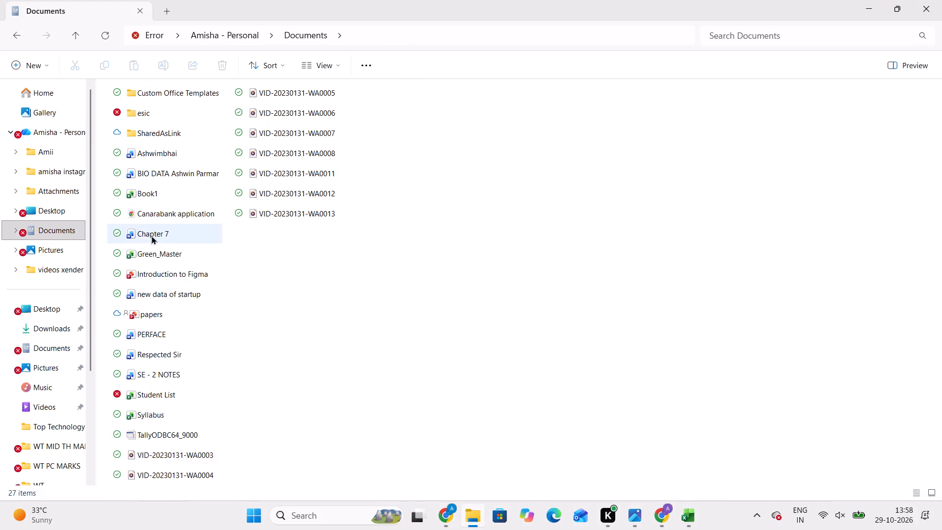
click(164, 398)
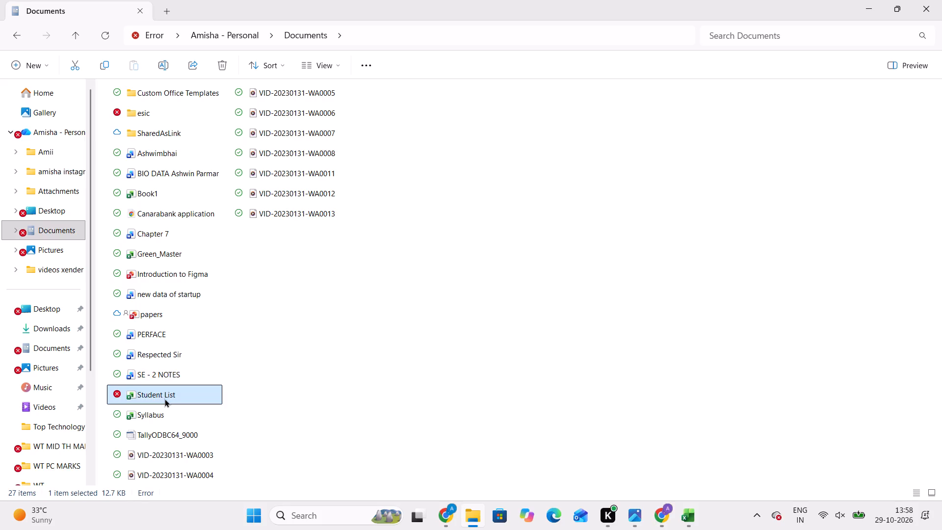
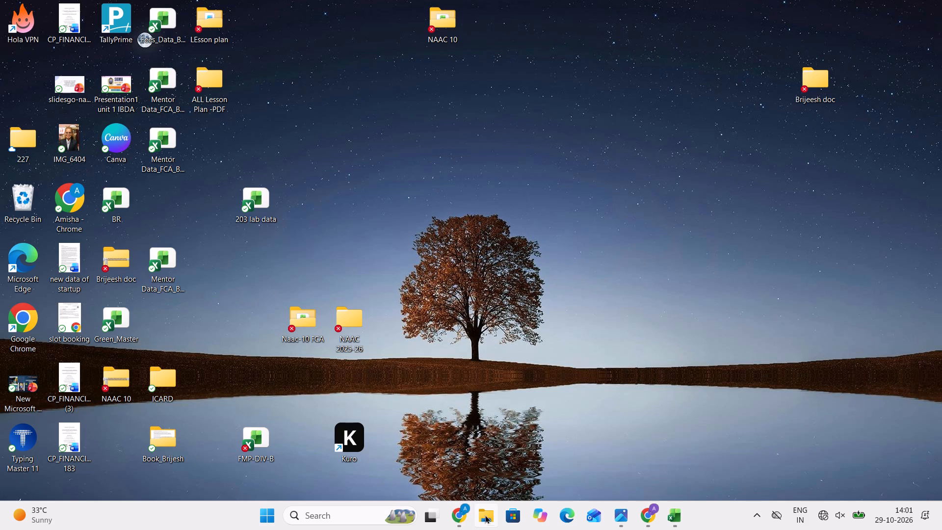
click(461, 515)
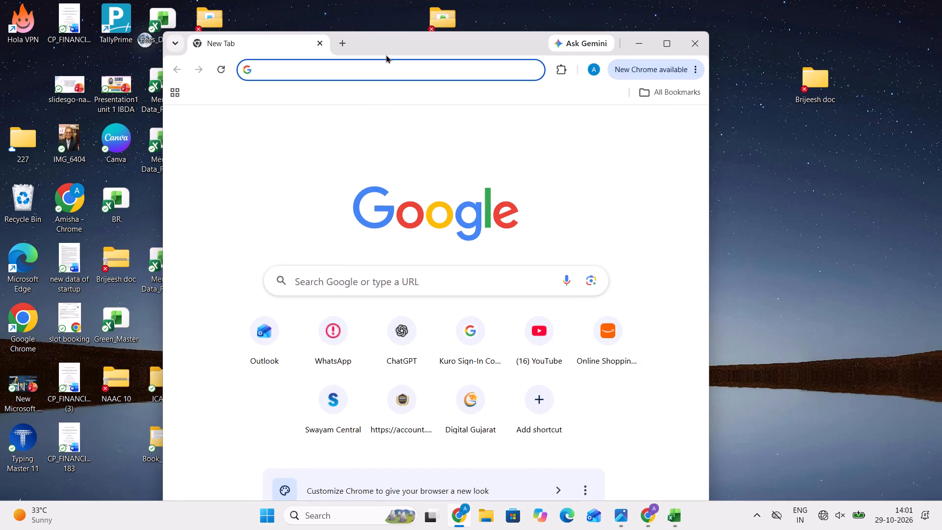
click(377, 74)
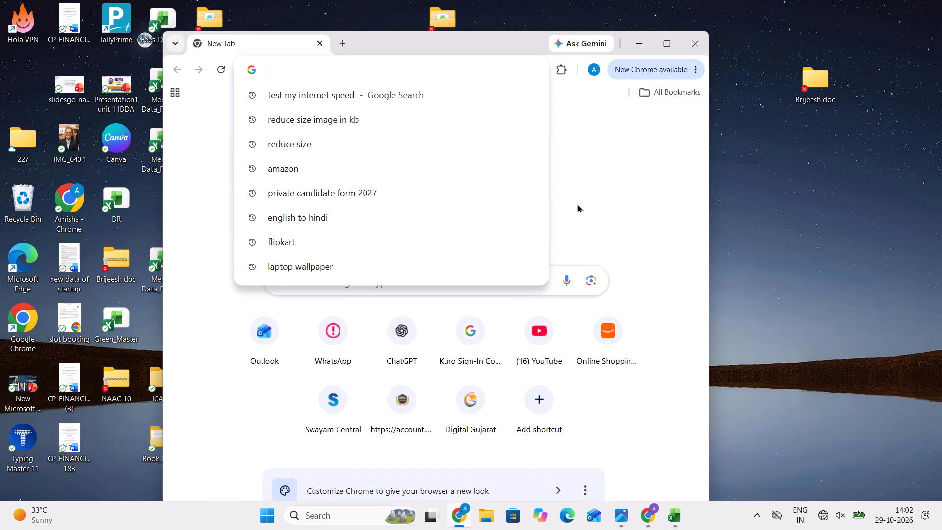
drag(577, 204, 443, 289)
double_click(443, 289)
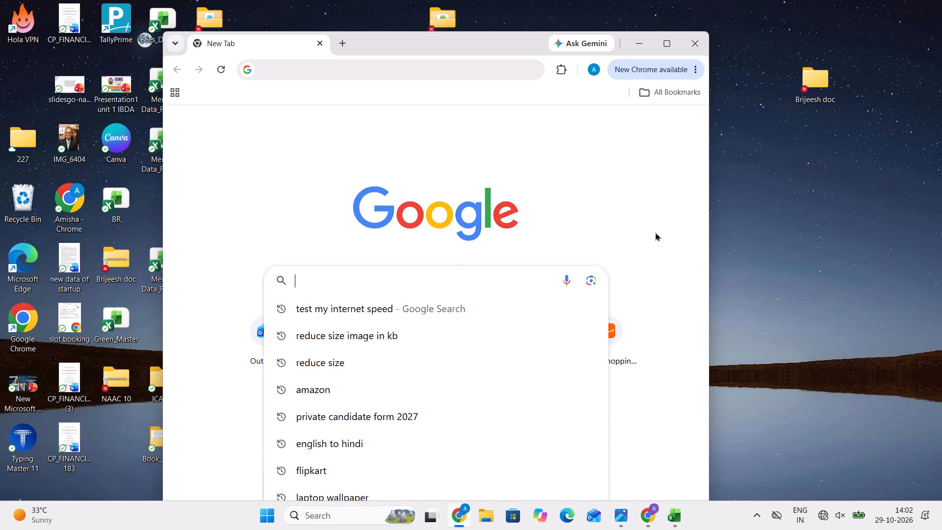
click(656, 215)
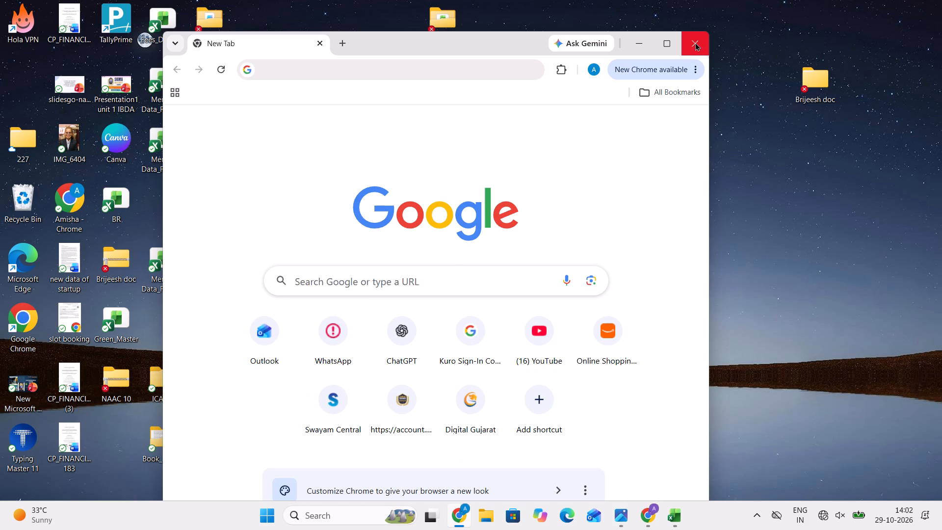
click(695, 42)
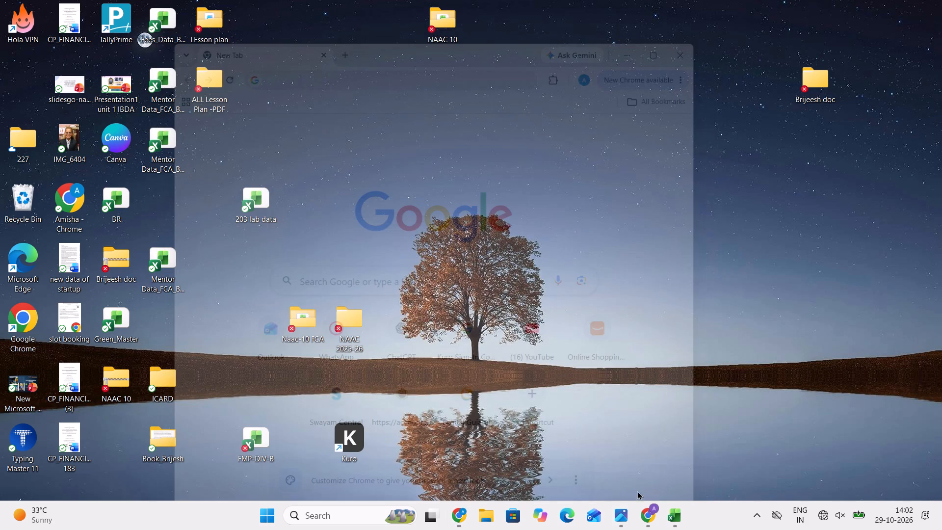
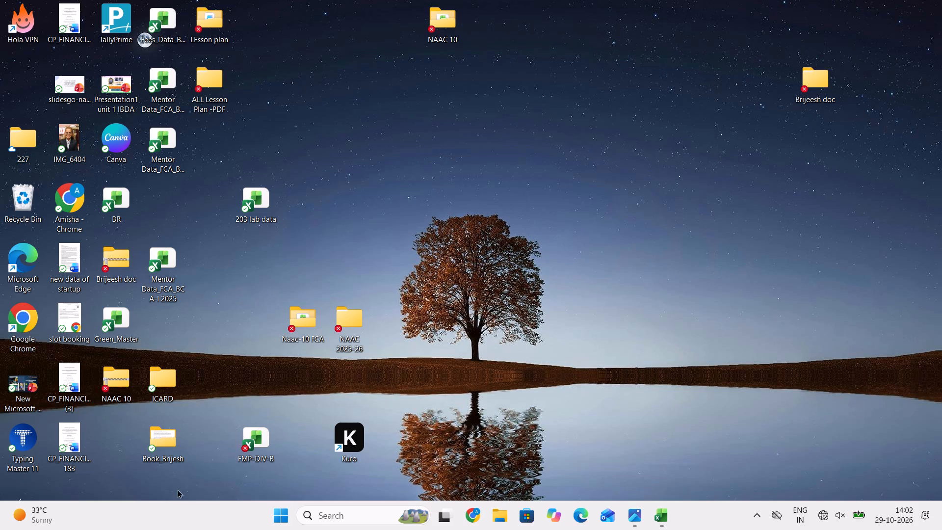
Open Windows Start from the desktop.
click(294, 524)
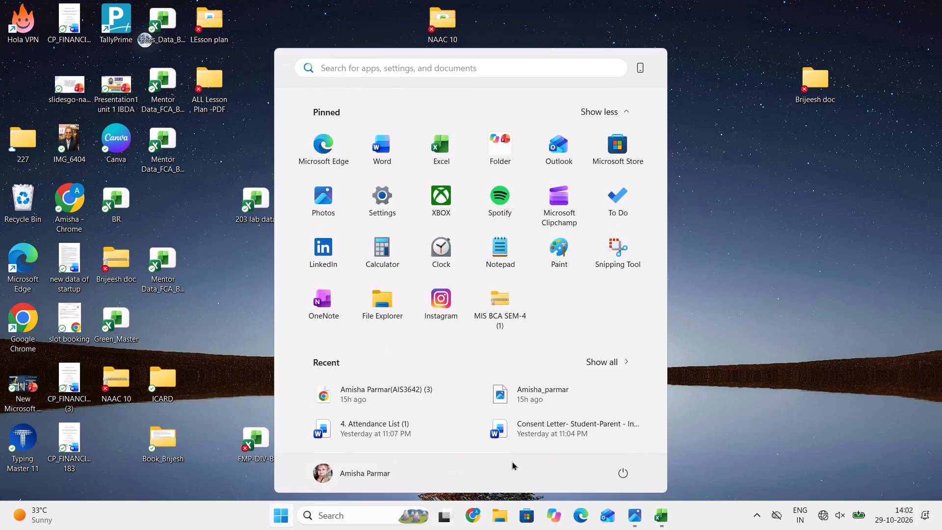
Shut down the computer.
click(628, 471)
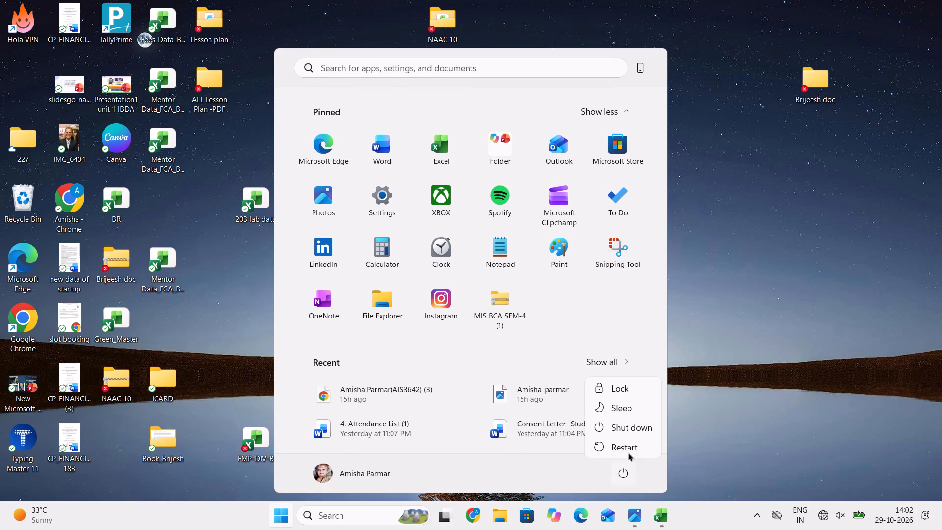
click(626, 426)
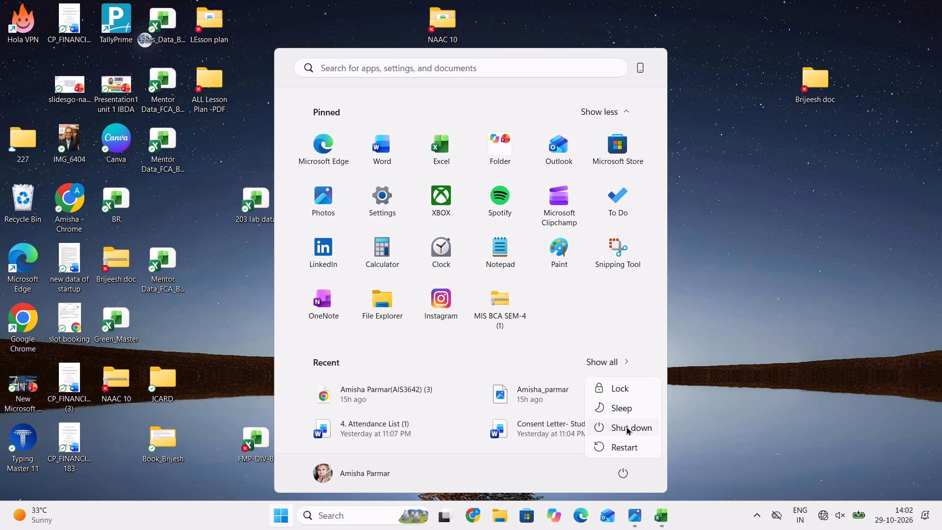